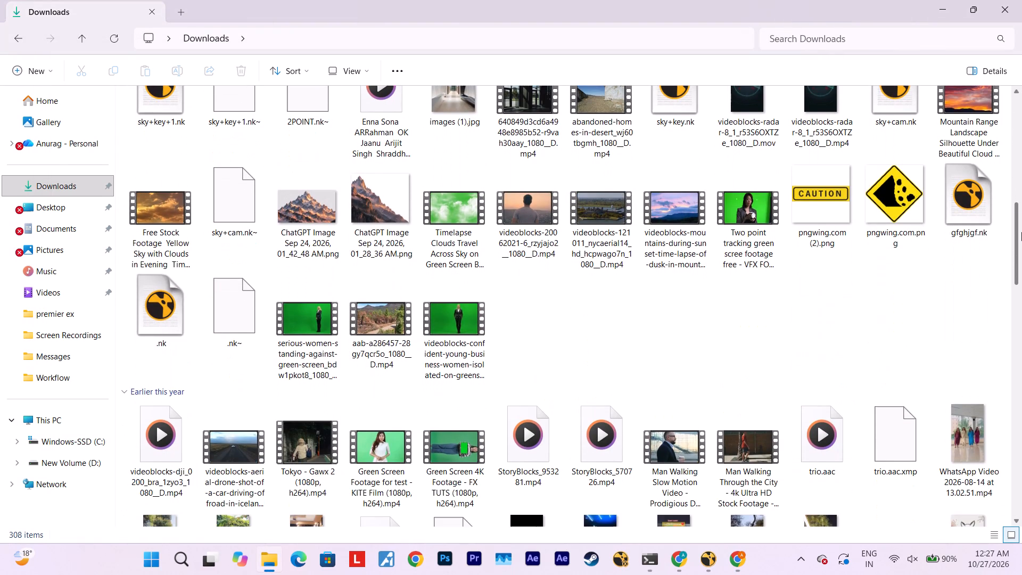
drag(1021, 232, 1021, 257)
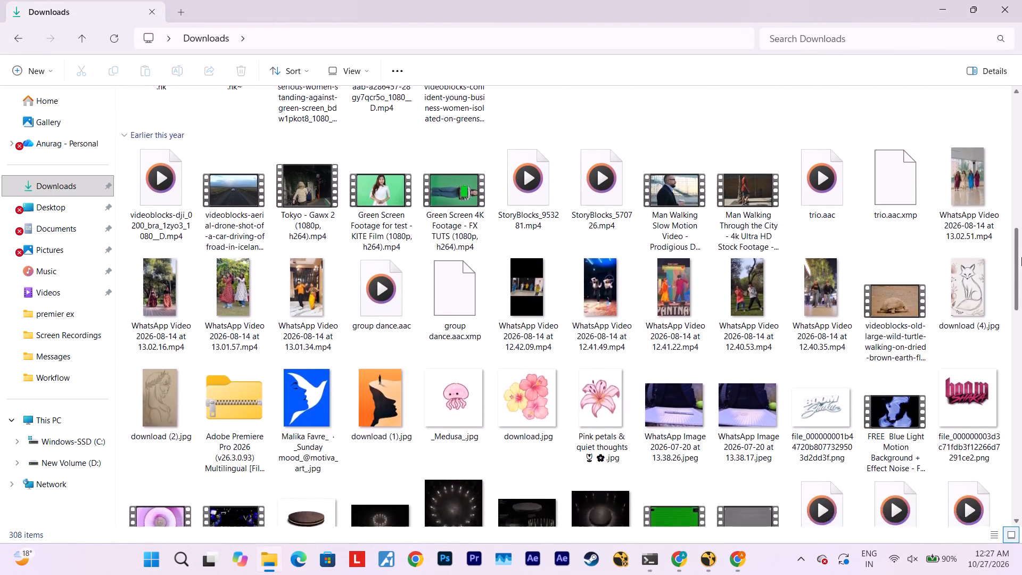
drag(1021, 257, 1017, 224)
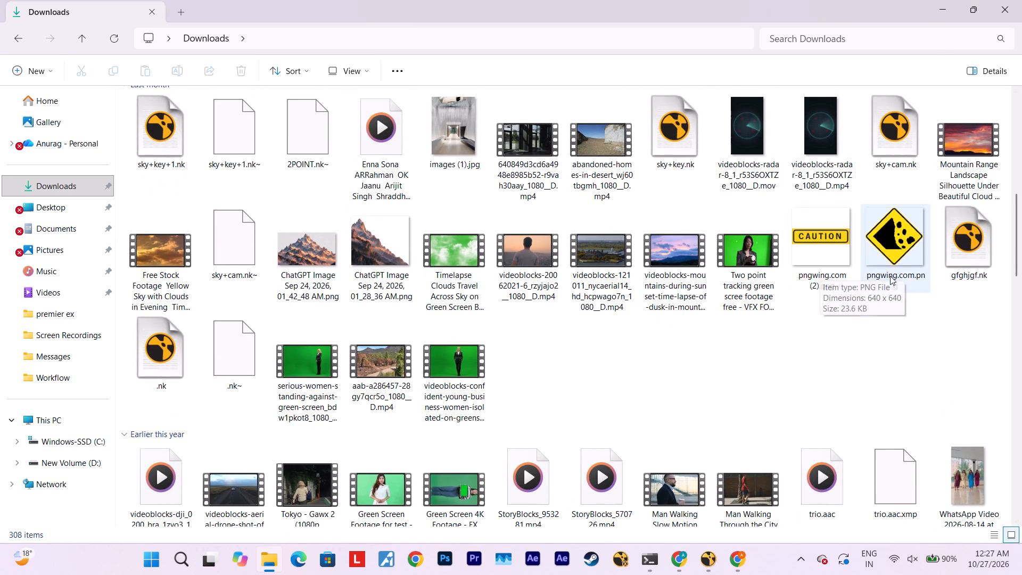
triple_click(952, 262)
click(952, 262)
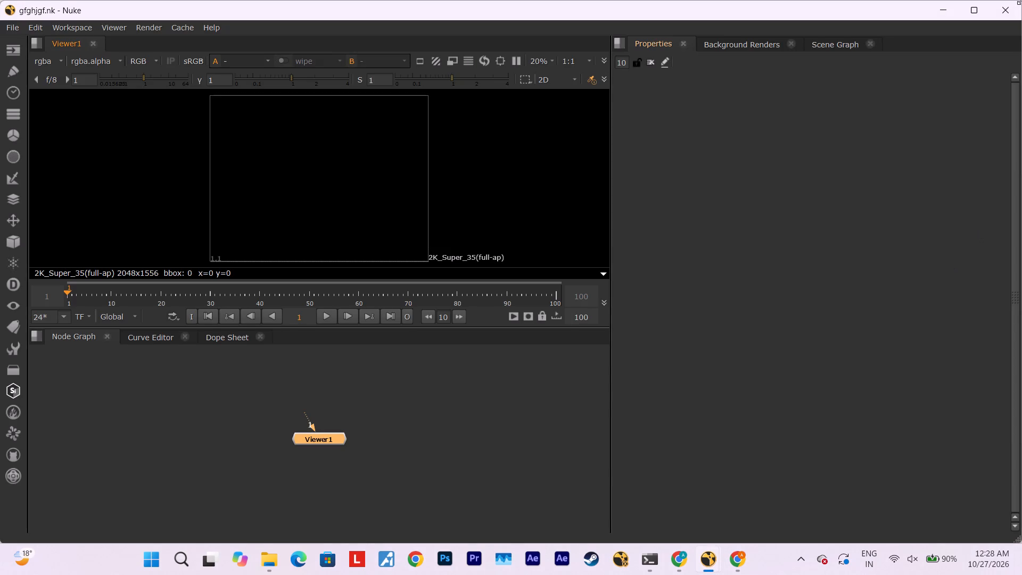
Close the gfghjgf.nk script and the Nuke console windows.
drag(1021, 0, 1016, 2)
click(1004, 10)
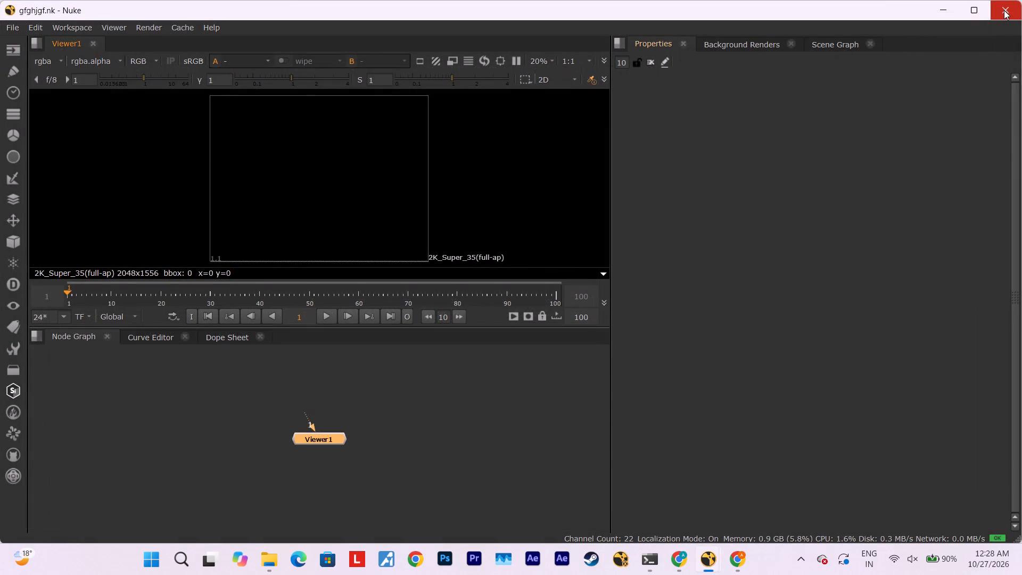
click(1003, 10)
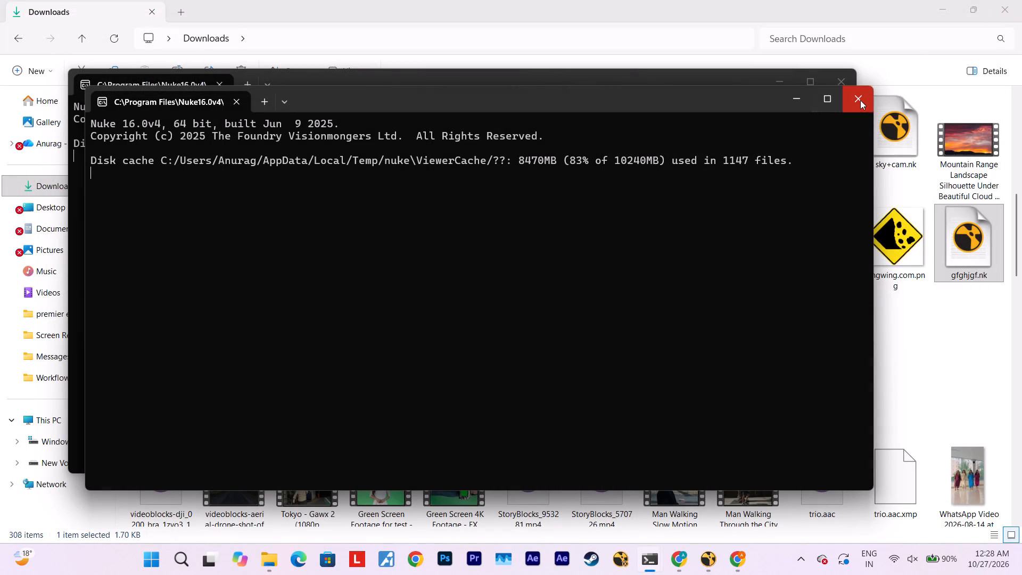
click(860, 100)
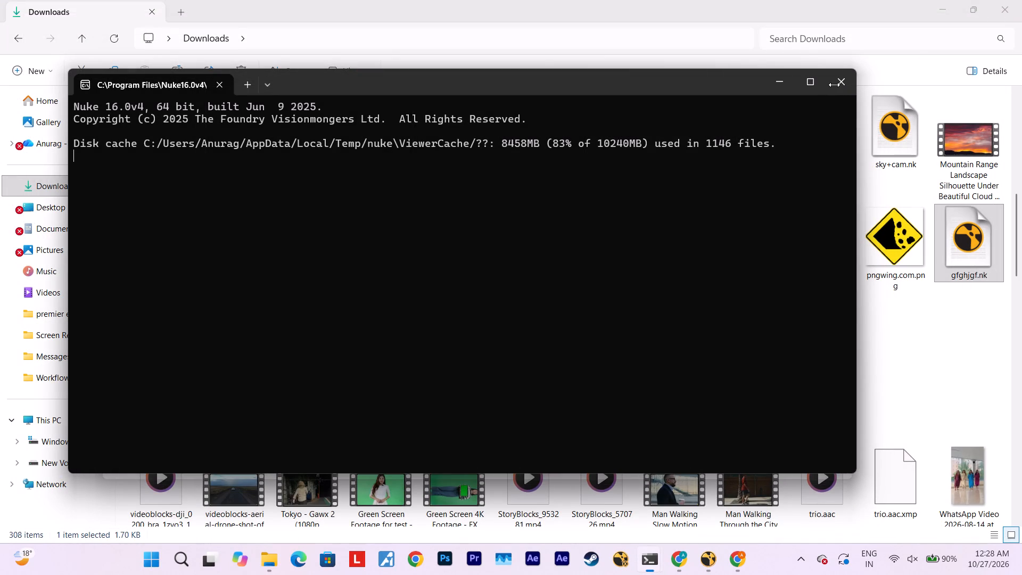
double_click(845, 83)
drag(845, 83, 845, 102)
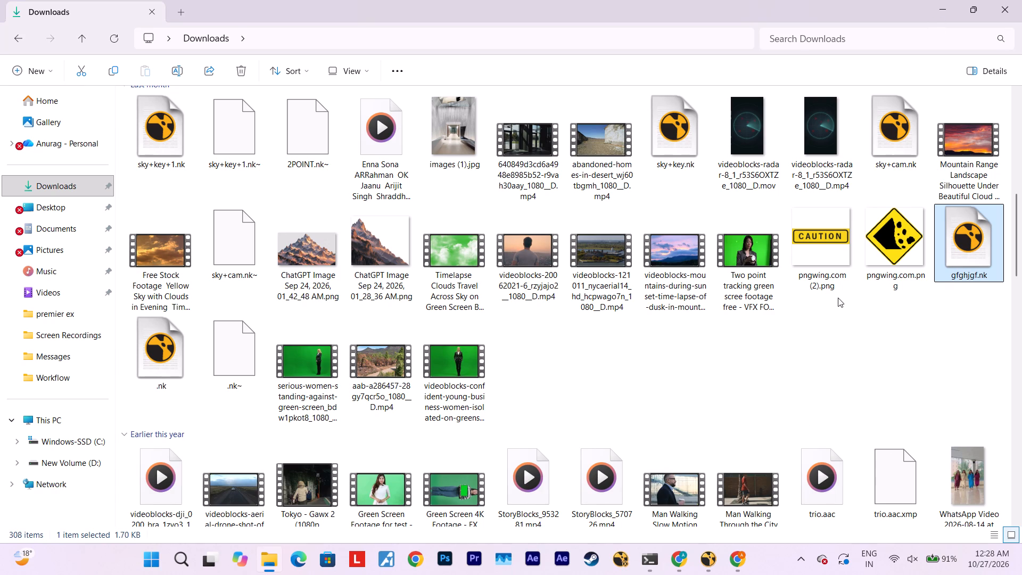
Look through the Downloads folder for another Nuke script to open.
drag(1017, 262, 1020, 218)
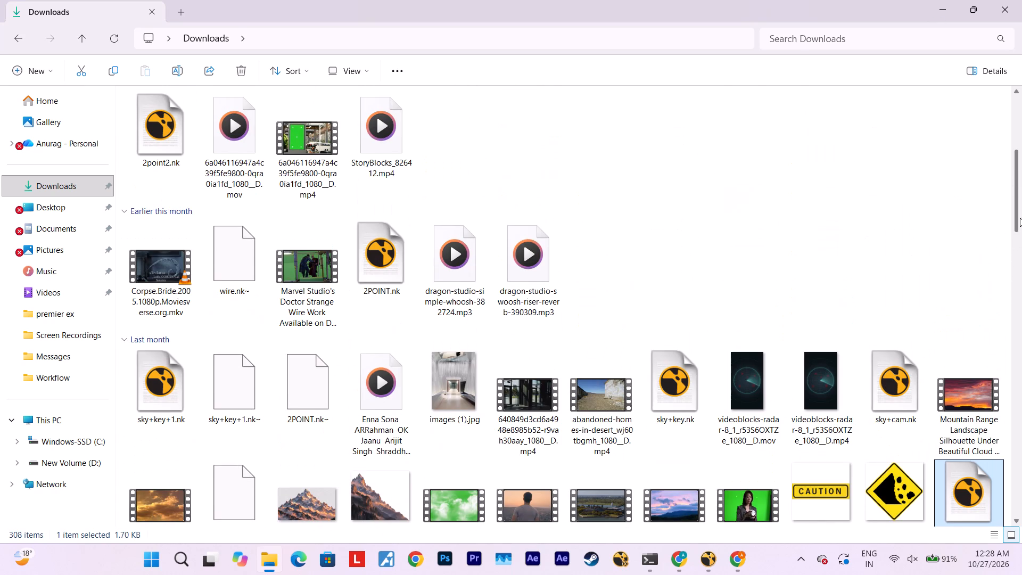
drag(1020, 218, 1020, 147)
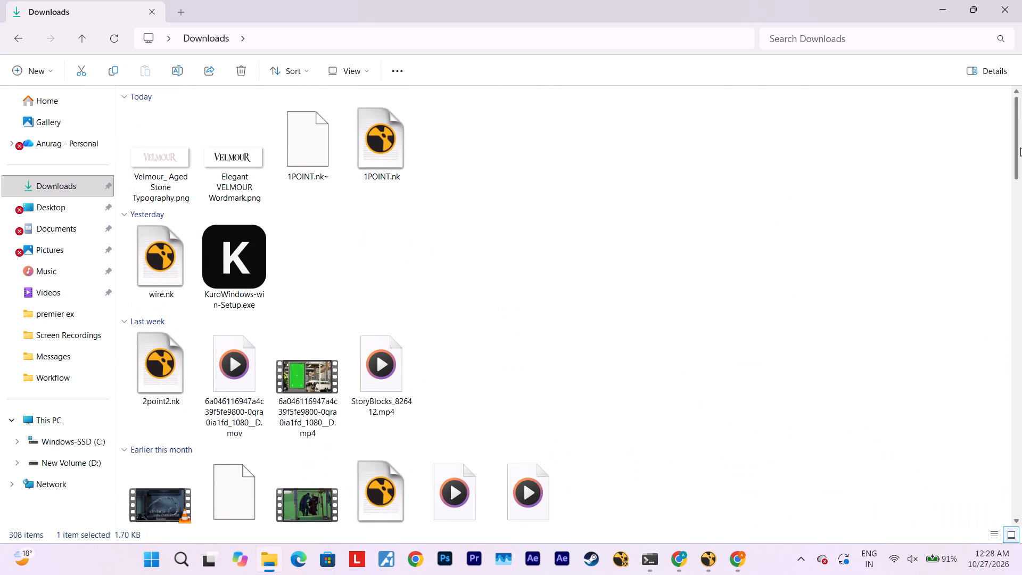
drag(1020, 147, 1021, 122)
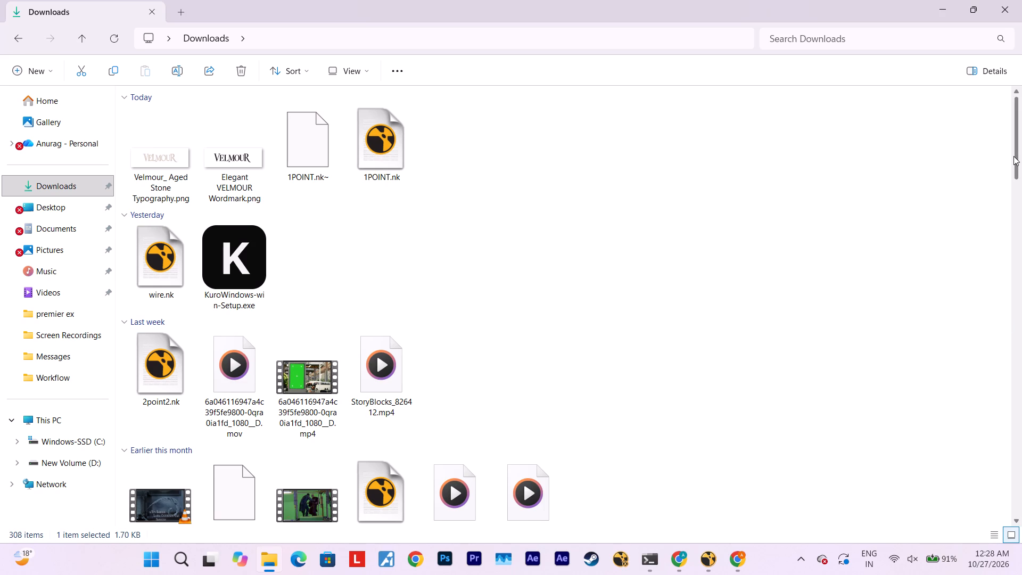
drag(1013, 156, 1021, 192)
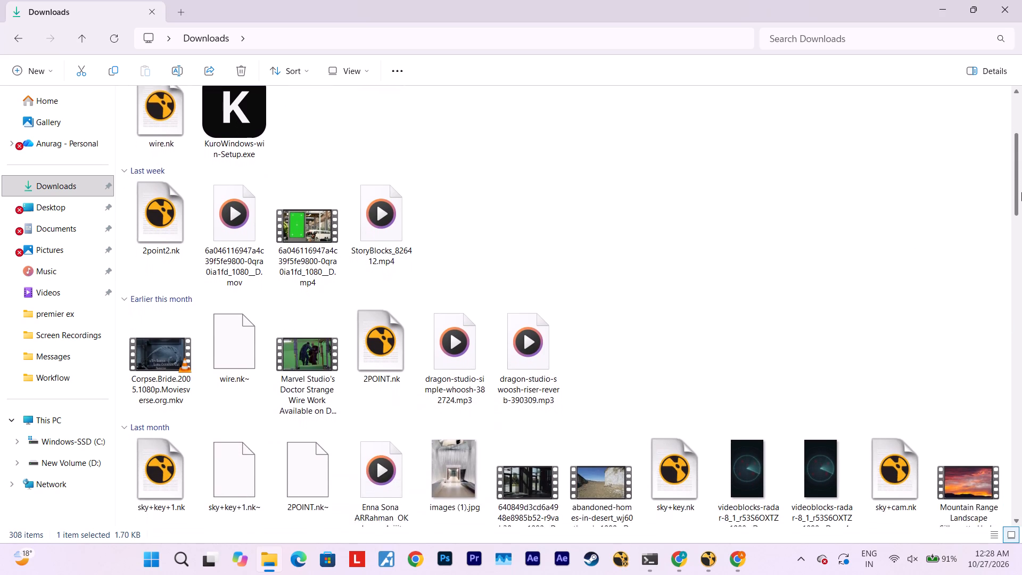
drag(1021, 192, 1021, 198)
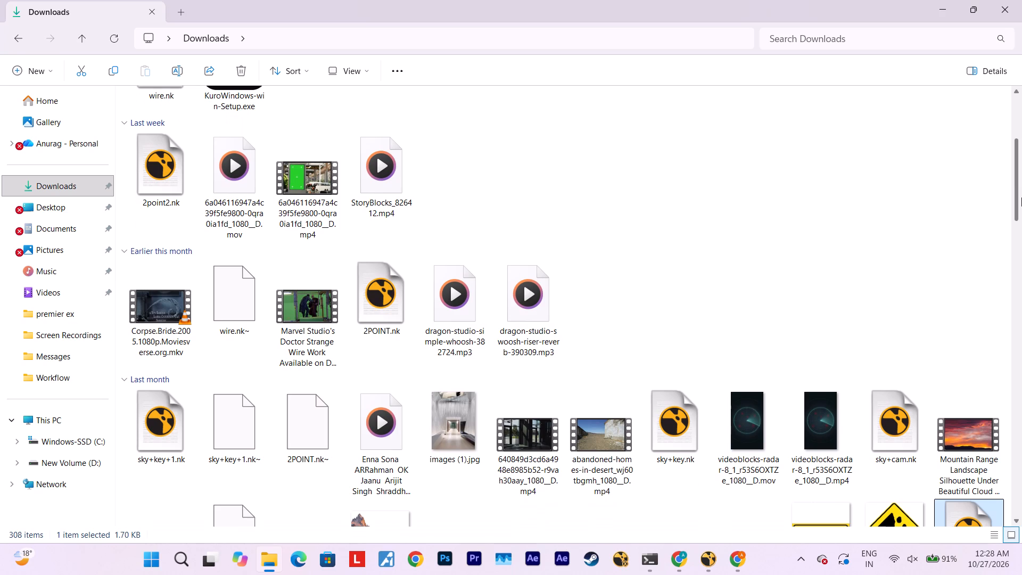
drag(1021, 198, 1021, 215)
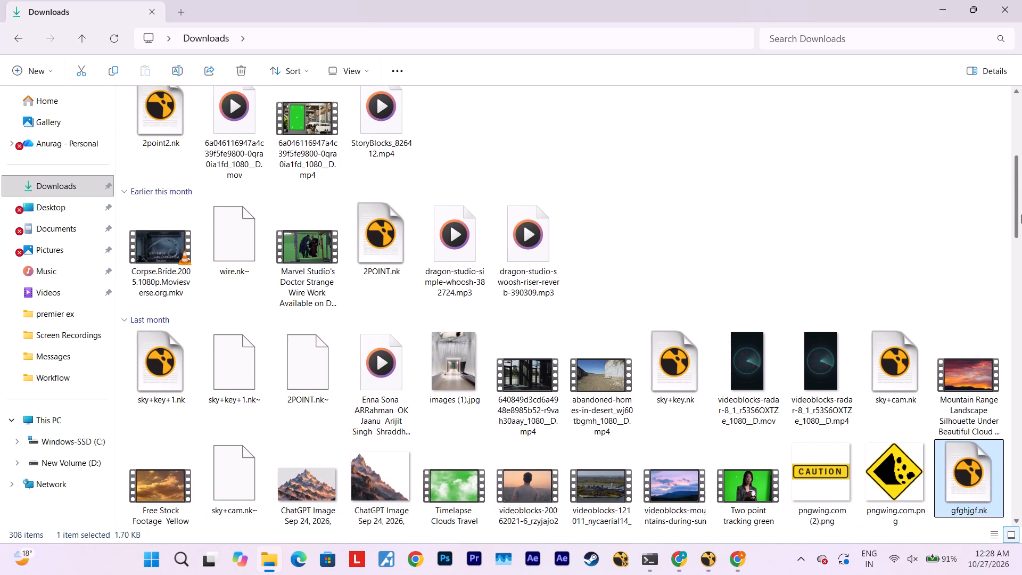
drag(1021, 215, 987, 139)
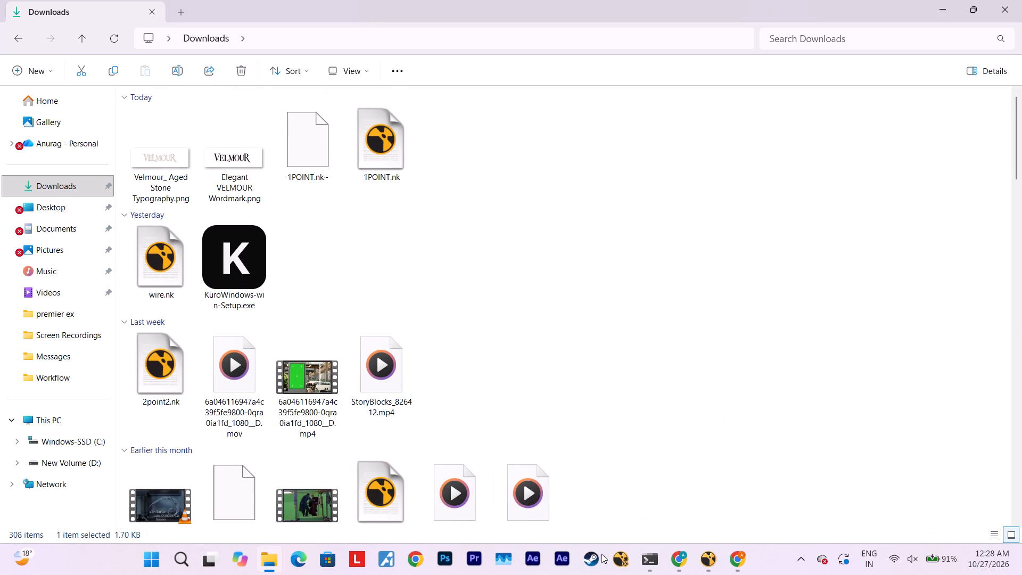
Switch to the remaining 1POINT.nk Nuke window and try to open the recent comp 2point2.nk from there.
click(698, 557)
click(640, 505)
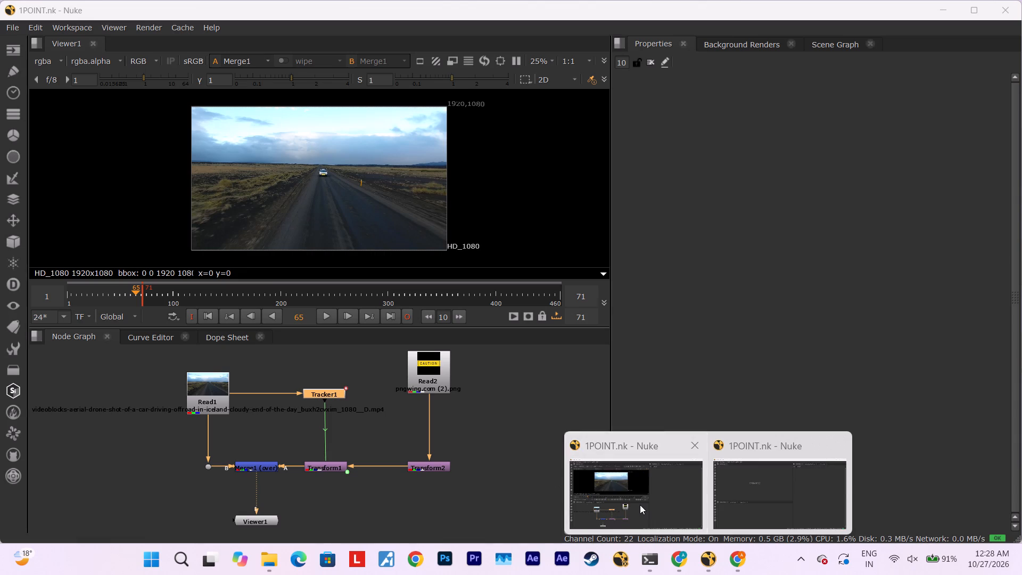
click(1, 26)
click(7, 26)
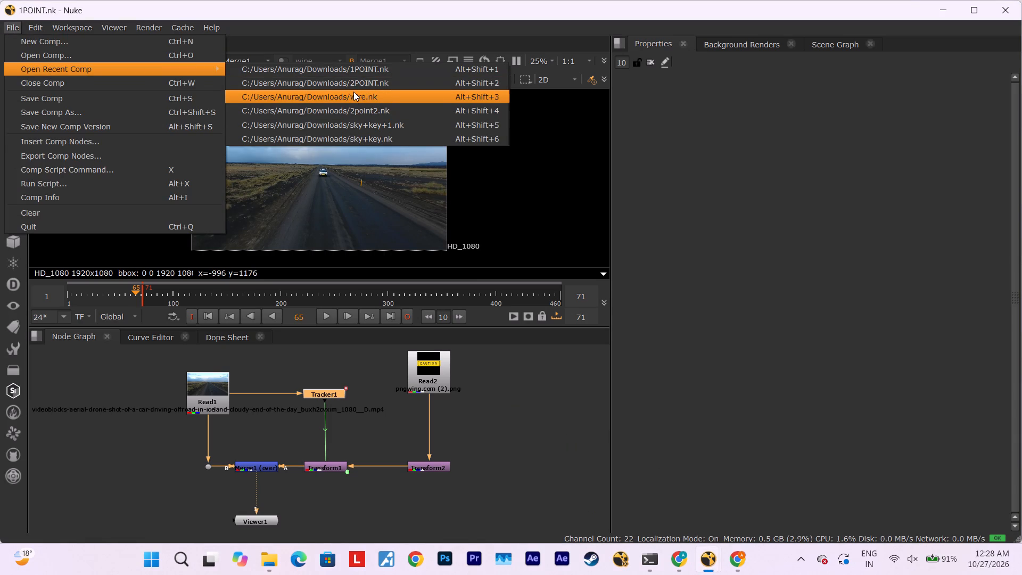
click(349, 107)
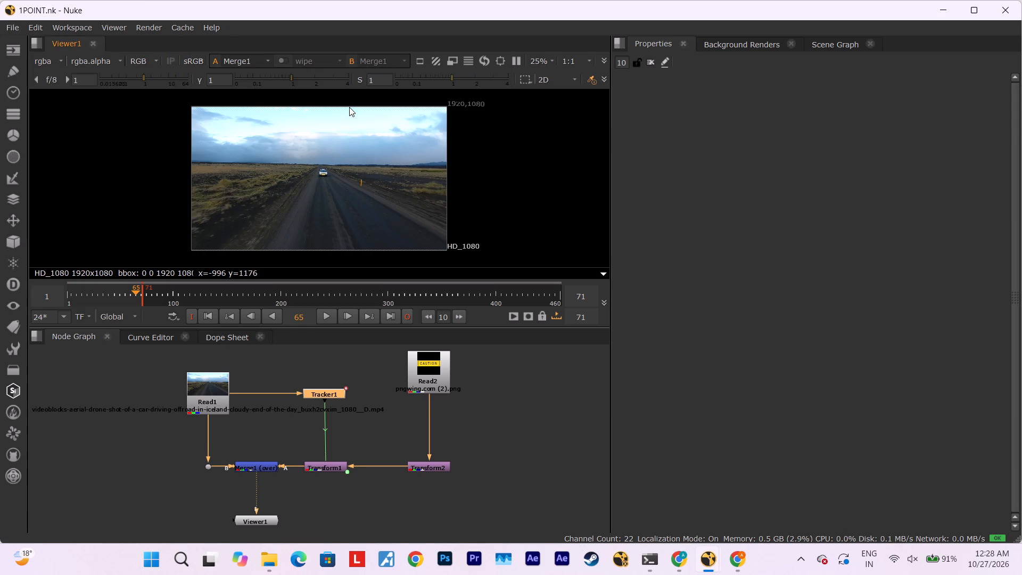
Close the remaining 1POINT.nk window.
click(1017, 0)
click(1005, 12)
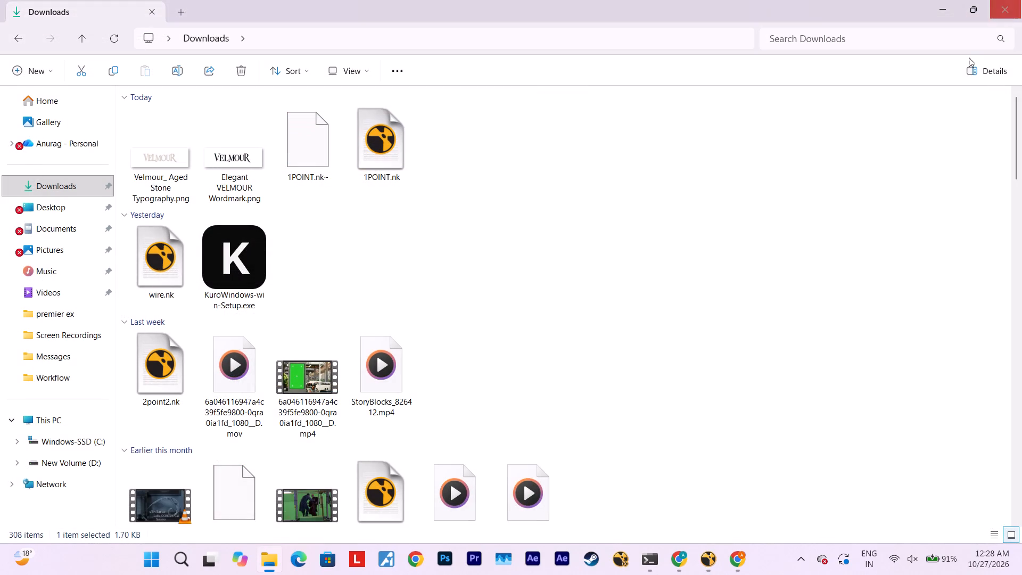
Open the Nuke script 2point2.nk from last week's files in the Downloads folder.
triple_click(183, 392)
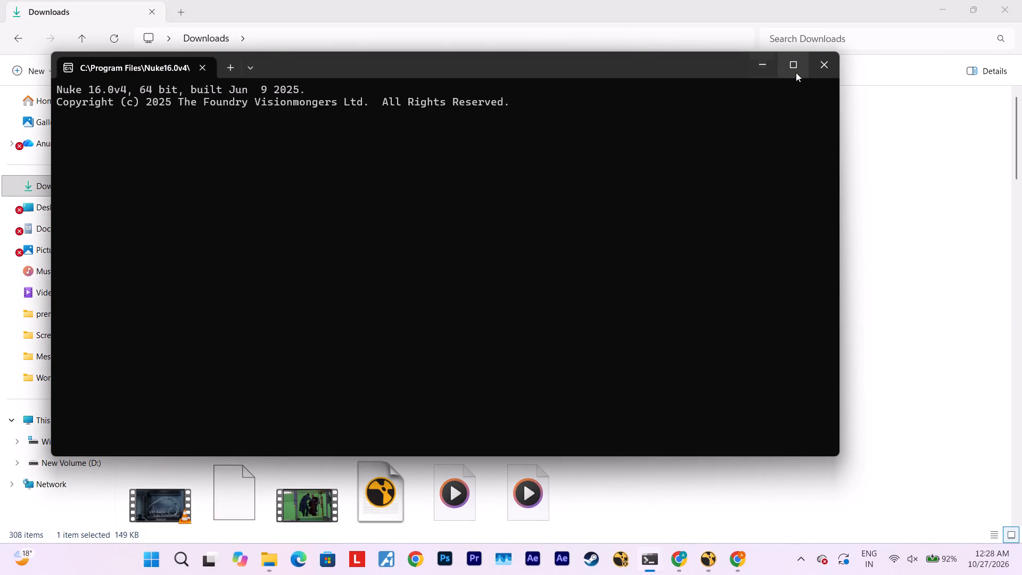
click(796, 72)
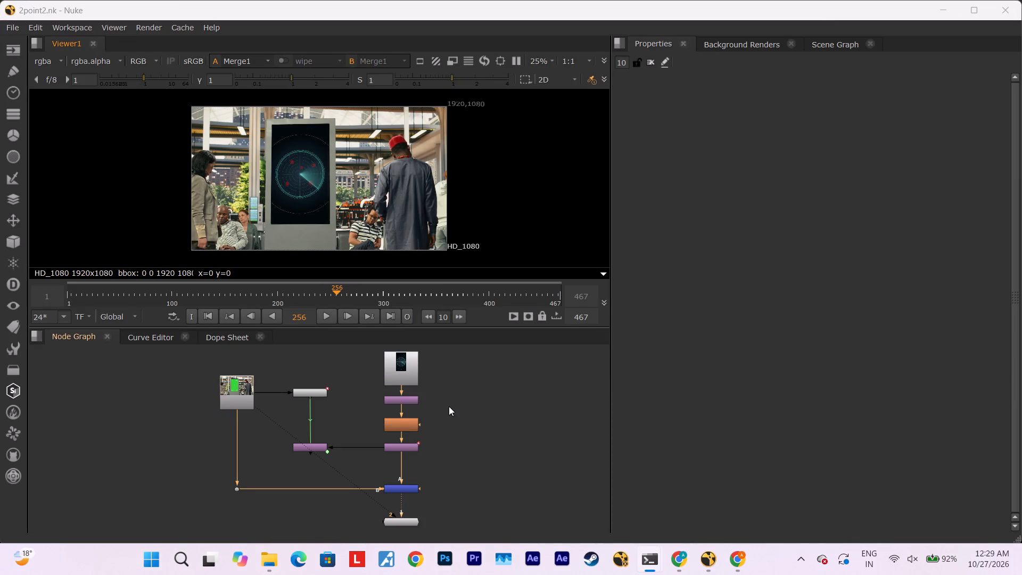
Play the 2point2.nk composite forward in the viewer to review the screen replacement.
scroll(449, 406, left, 1)
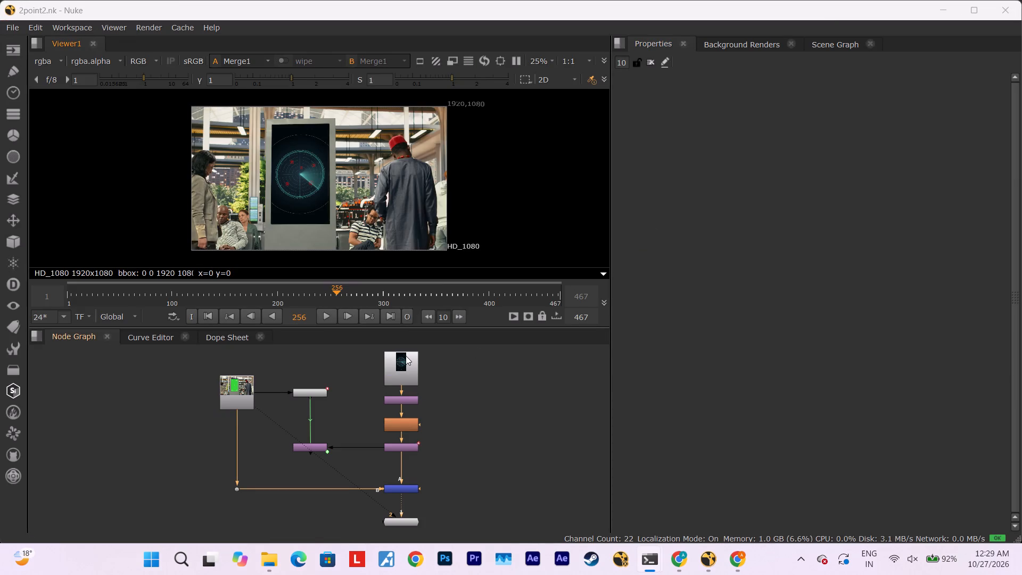
click(325, 320)
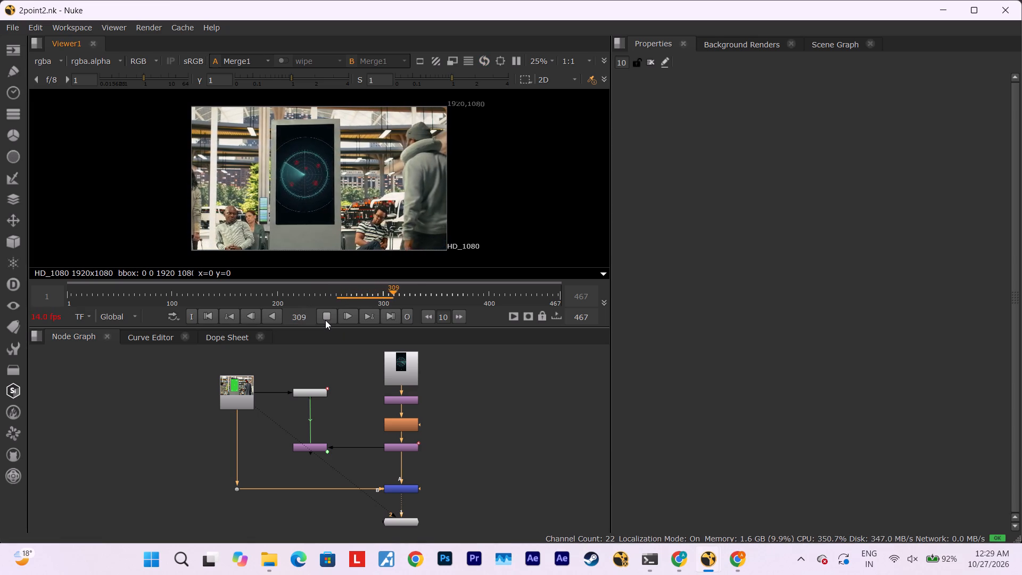
Examine the node tree of the screen-replacement comp, from Read1 and Read2 through Tracker1 and CornerPin2D1 to Merge1, during playback.
click(398, 364)
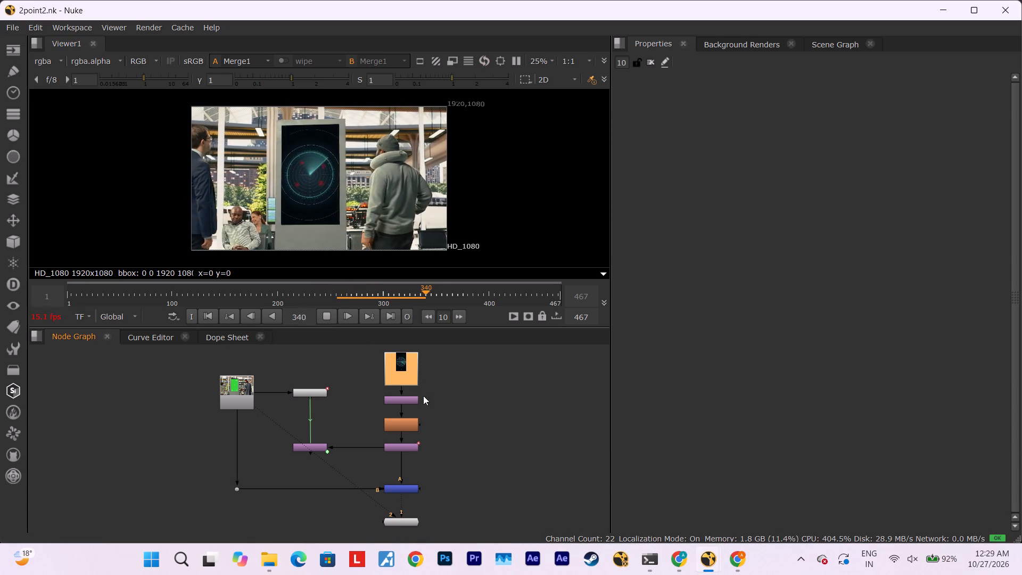
alt+scroll(436, 416, left, 1)
ctrl+scroll(432, 416, right, 1)
ctrl+scroll(432, 416, left, 1)
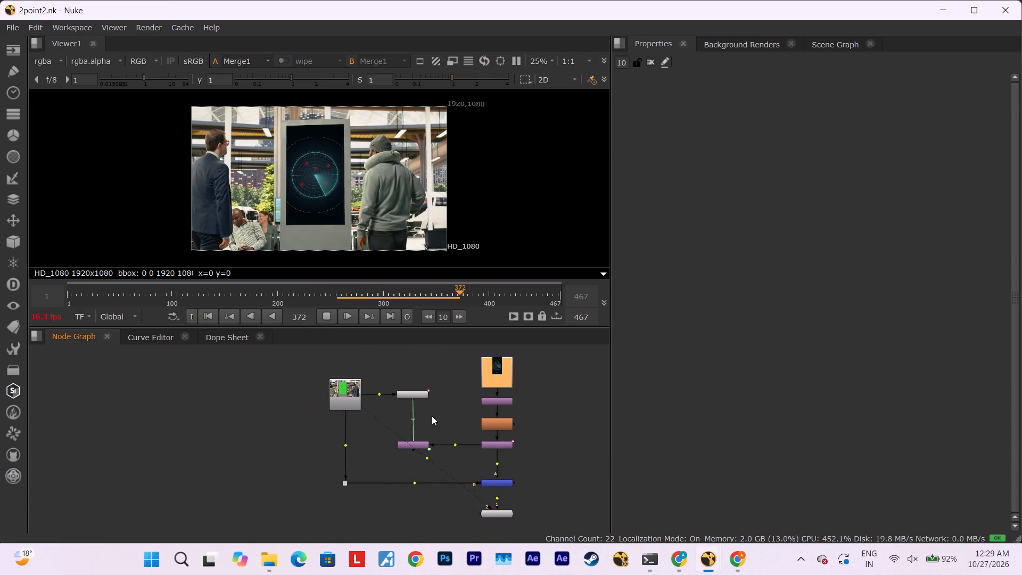
ctrl+scroll(432, 416, left, 1)
click(446, 415)
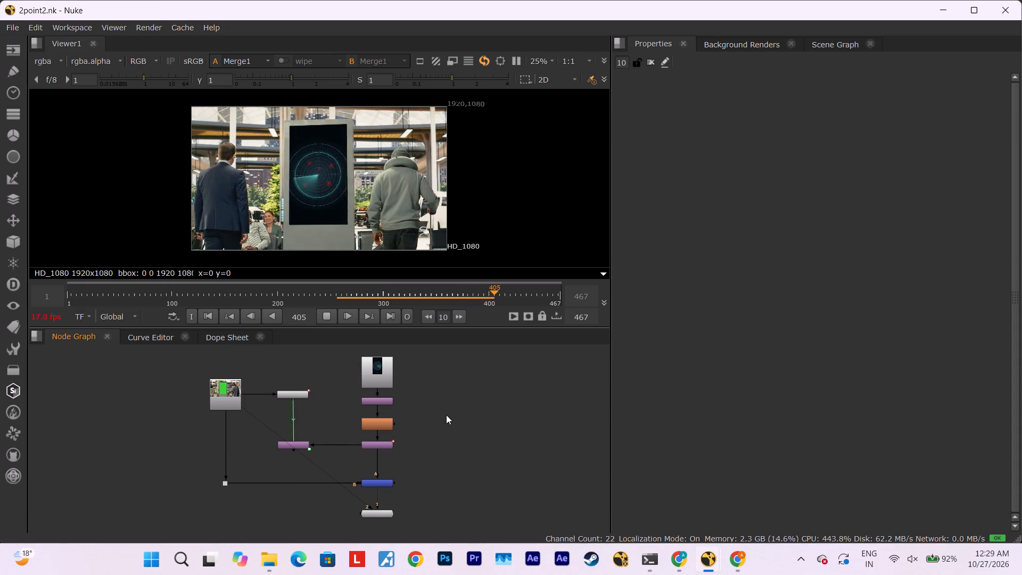
ctrl+alt+scroll(446, 415, up, 5)
double_click(446, 415)
ctrl+alt+scroll(446, 415, up, 5)
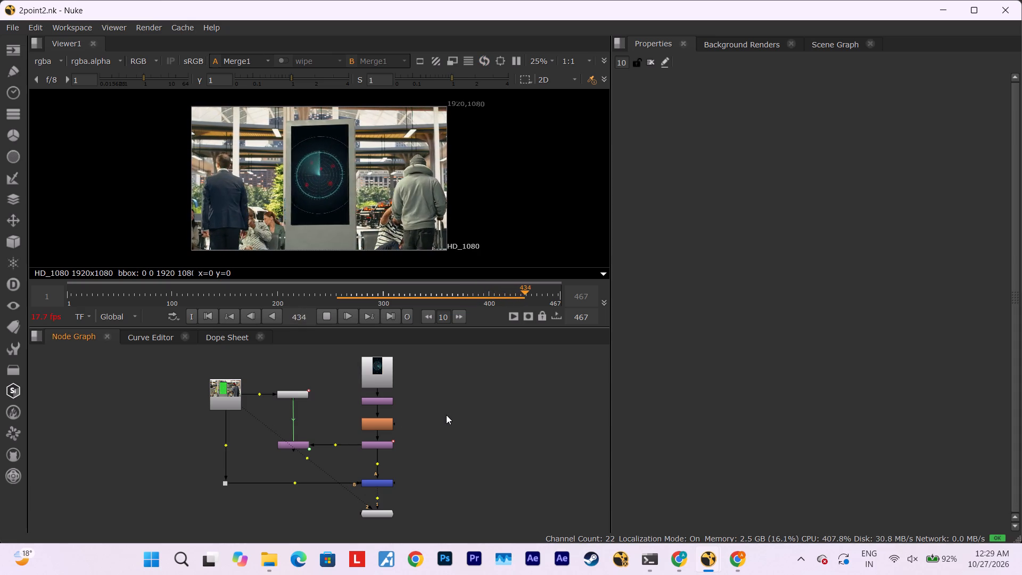
ctrl+scroll(446, 415, up, 6)
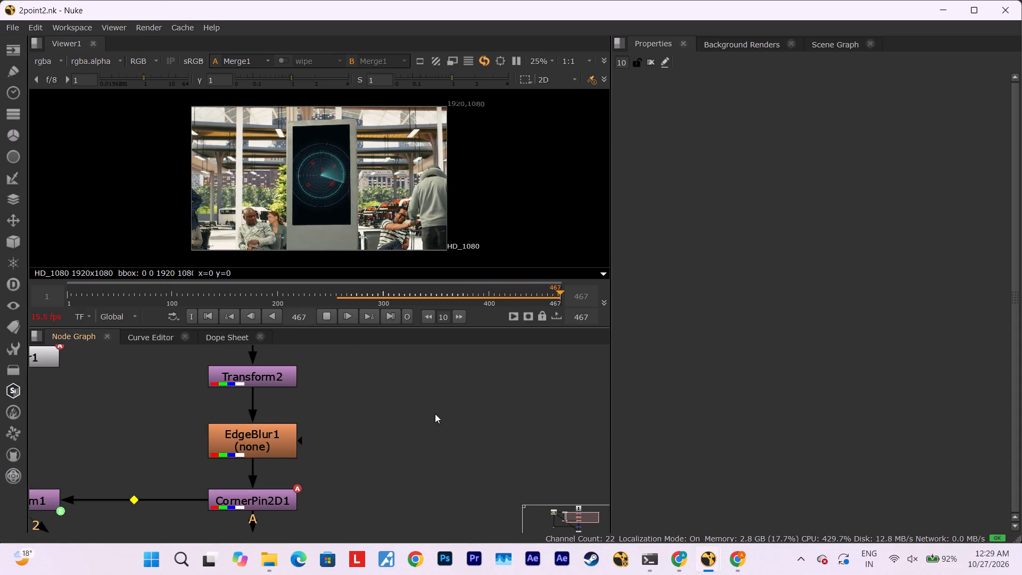
click(489, 426)
drag(489, 426, 485, 388)
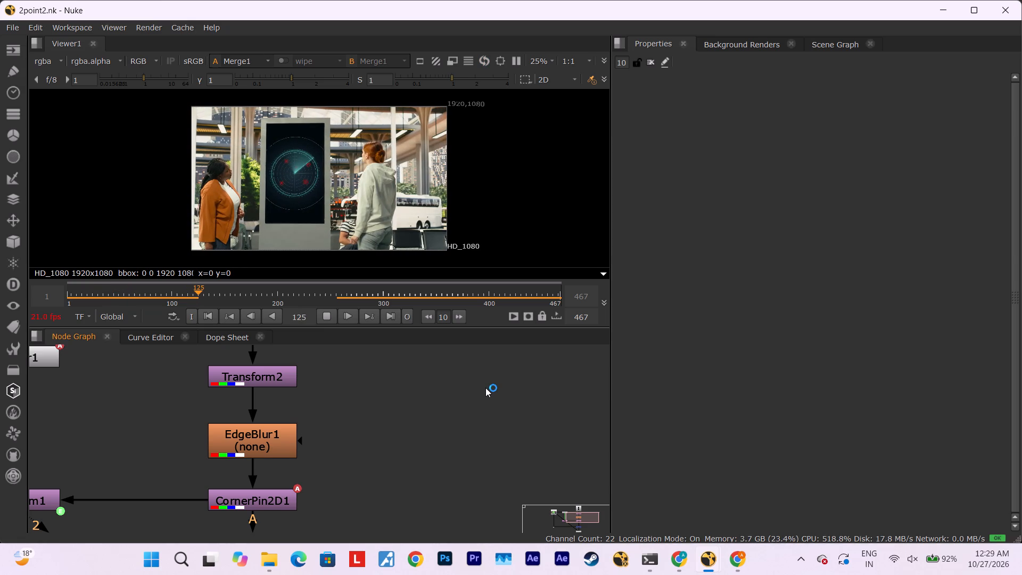
click(485, 388)
drag(485, 388, 490, 433)
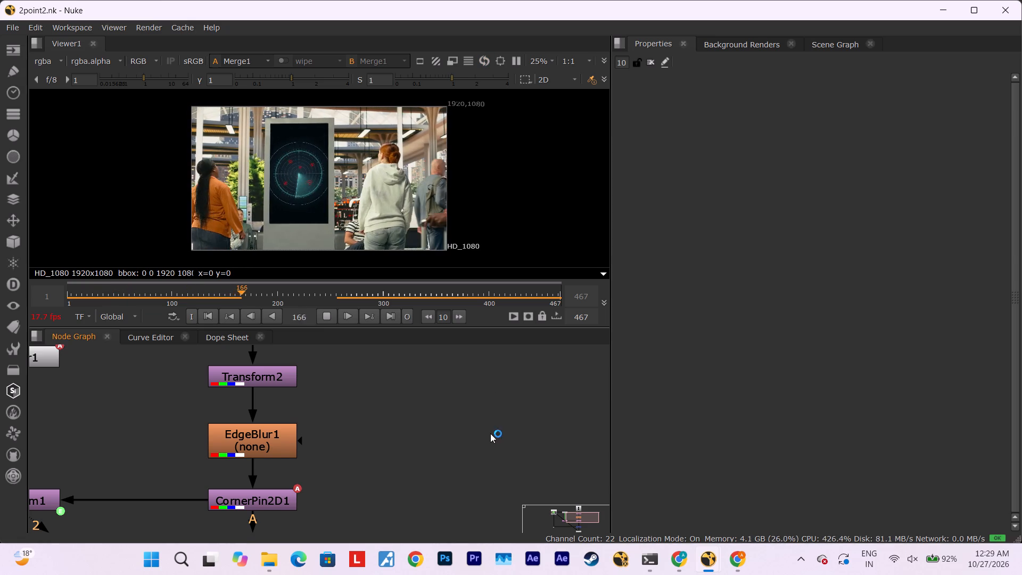
click(490, 433)
drag(490, 433, 467, 572)
drag(455, 406, 401, 457)
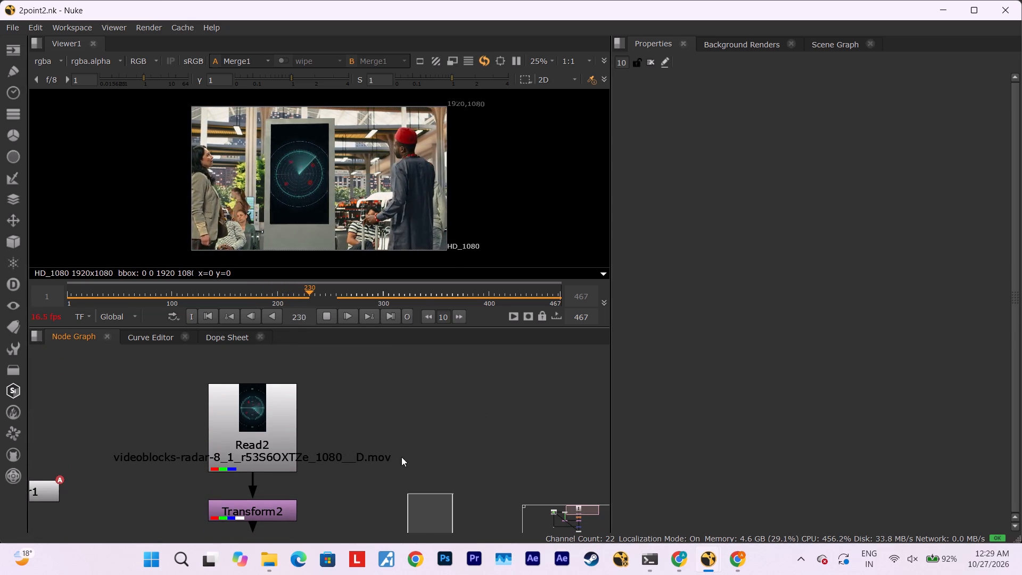
drag(401, 457, 400, 428)
ctrl+scroll(400, 428, down, 3)
click(400, 428)
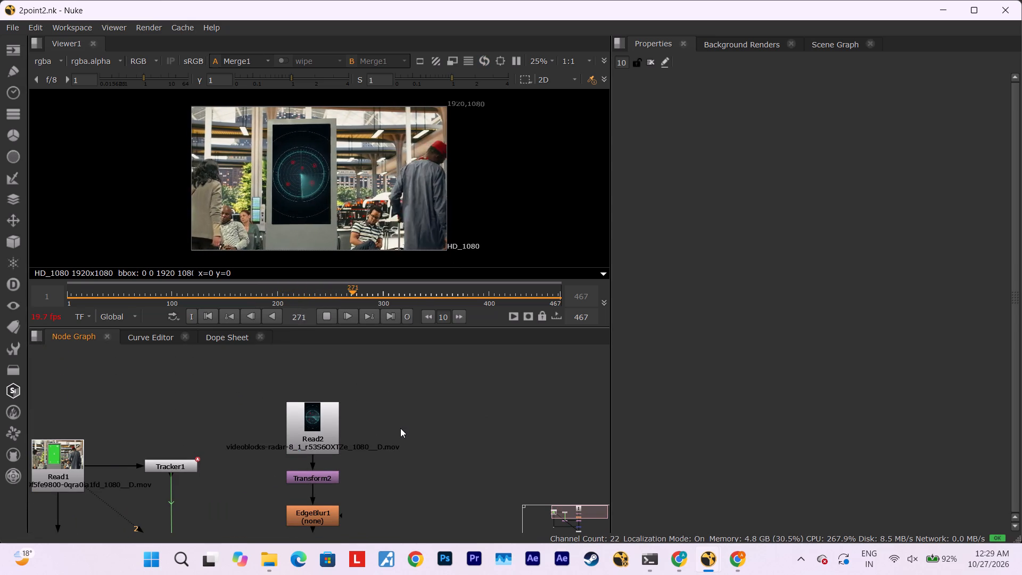
ctrl+scroll(400, 428, down, 3)
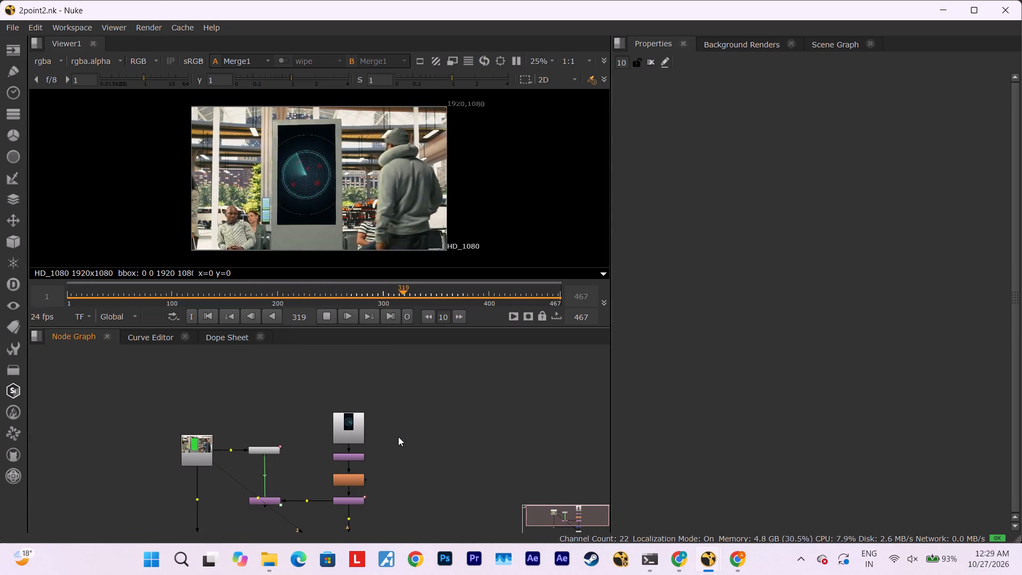
ctrl+scroll(394, 432, up, 3)
ctrl+scroll(394, 432, down, 2)
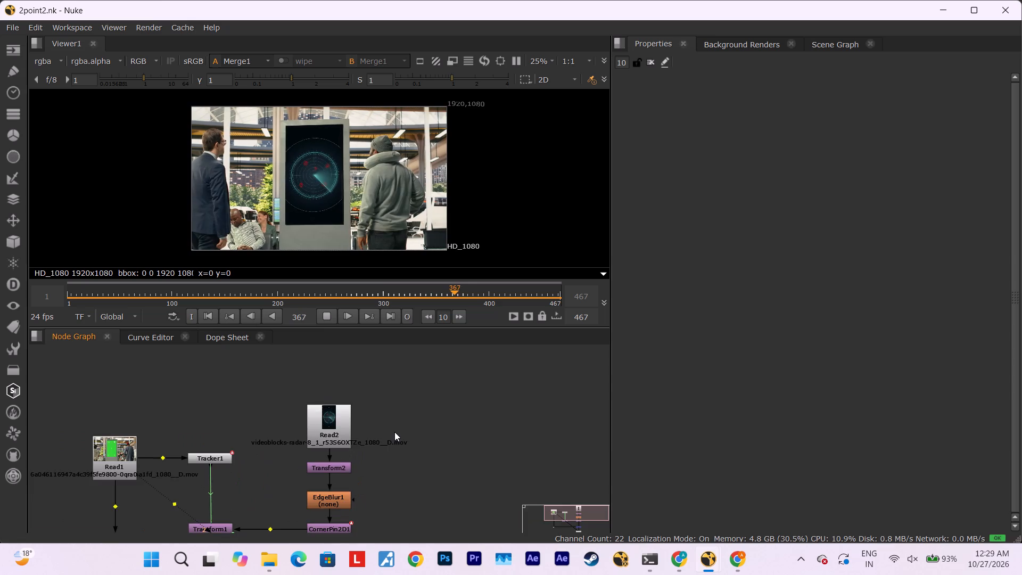
ctrl+scroll(394, 432, down, 6)
ctrl+scroll(337, 467, up, 8)
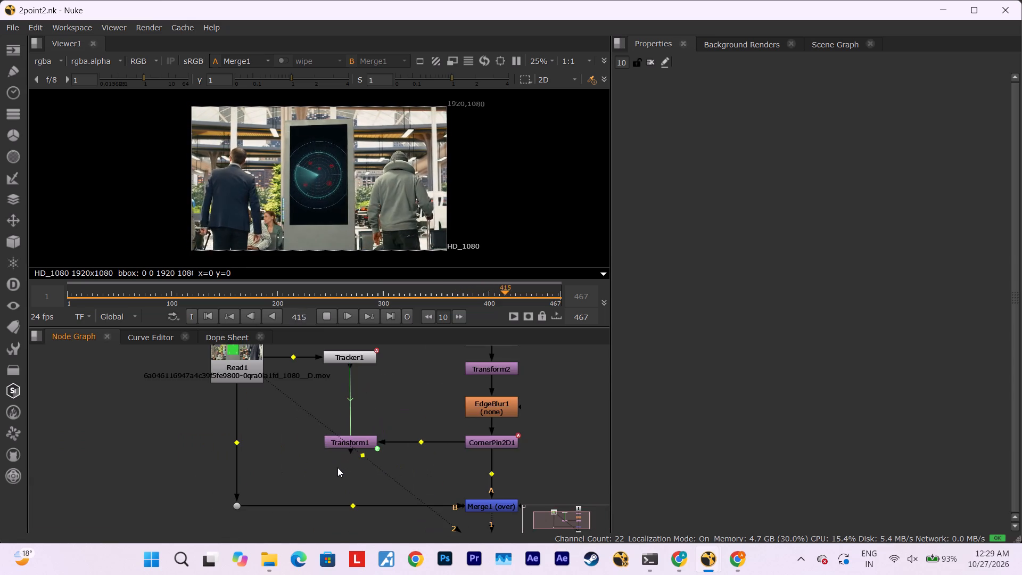
ctrl+scroll(337, 467, down, 3)
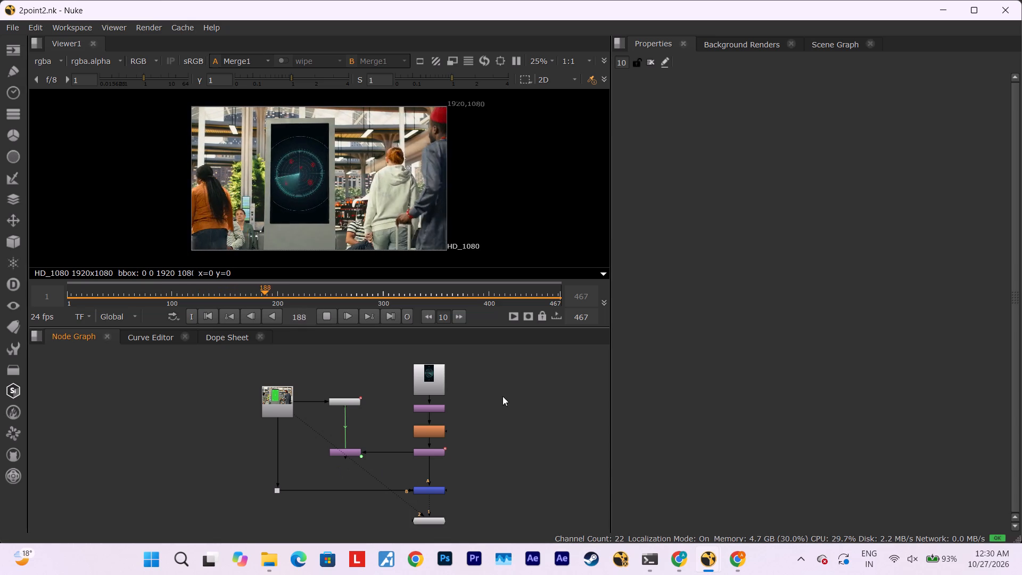
click(549, 374)
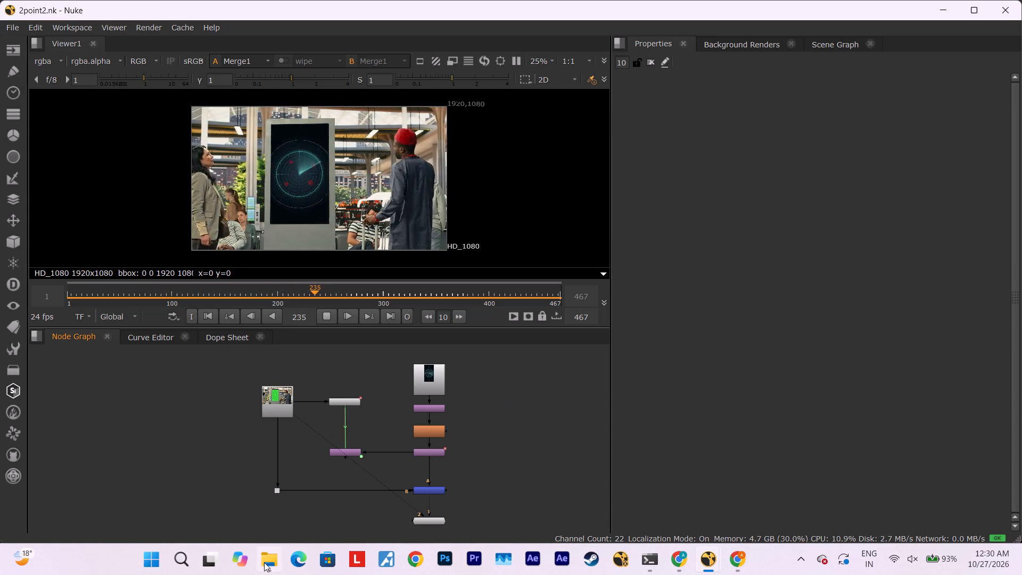
Bring the WhatsApp Video 2026-08-14 clip from the Downloads folder into the Nuke node graph as a Read node.
click(264, 562)
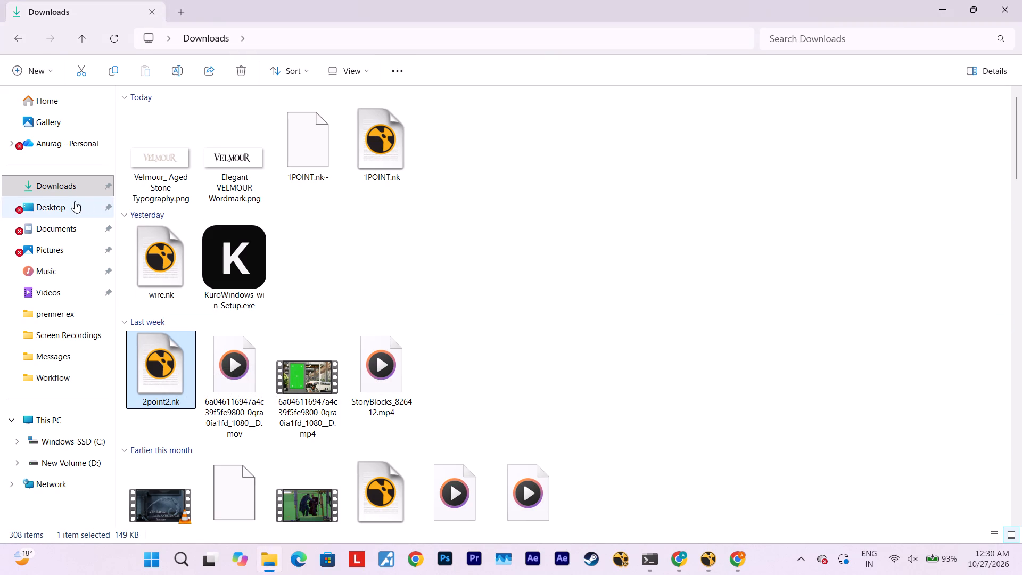
click(72, 182)
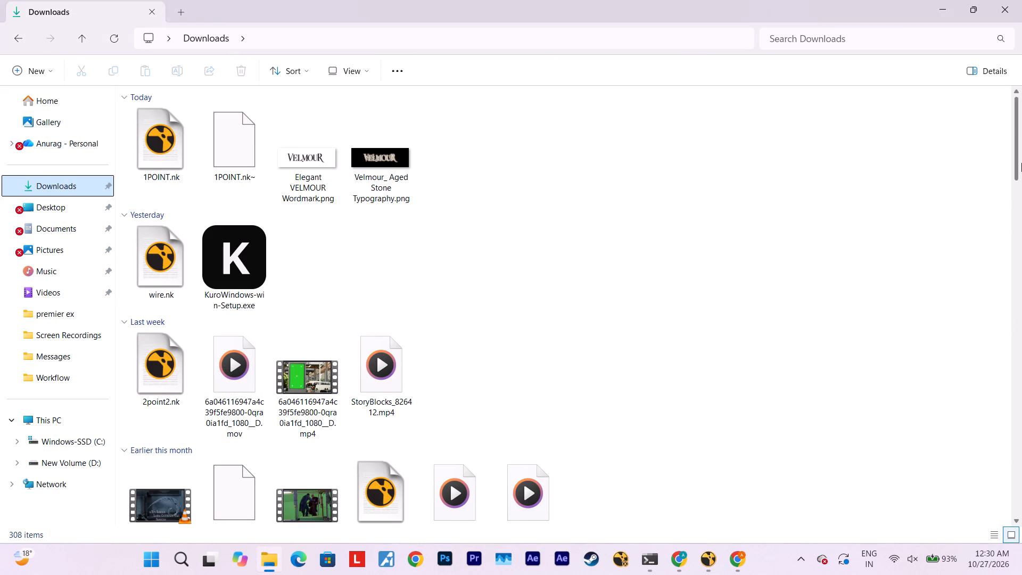
drag(1021, 163, 1021, 229)
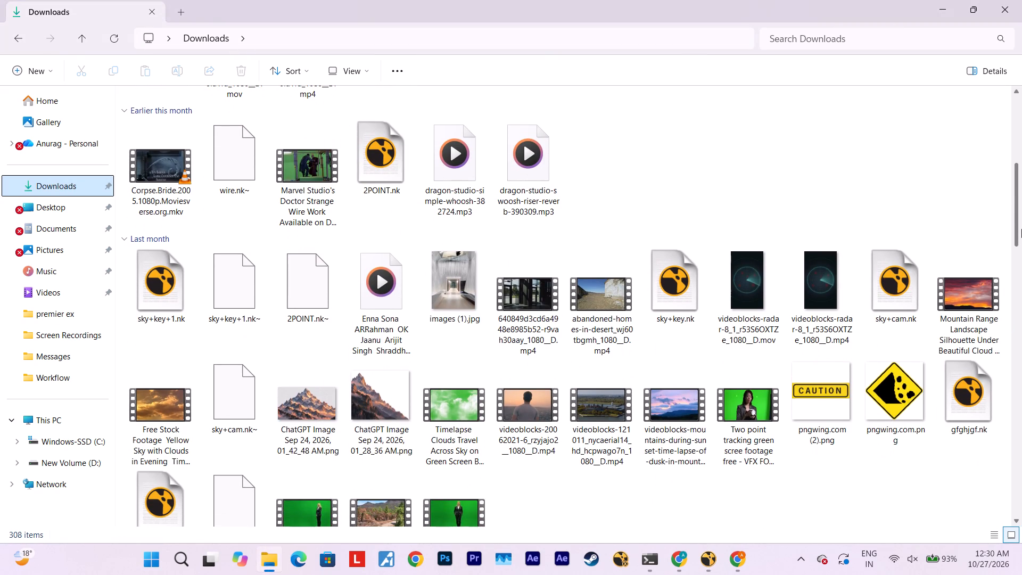
Bring WhatsApp Video 2026-08-14 at 13.02.51.mp4 from Downloads into the 2point2.nk node graph and place its Read node beside Read2.
drag(1021, 229, 1021, 256)
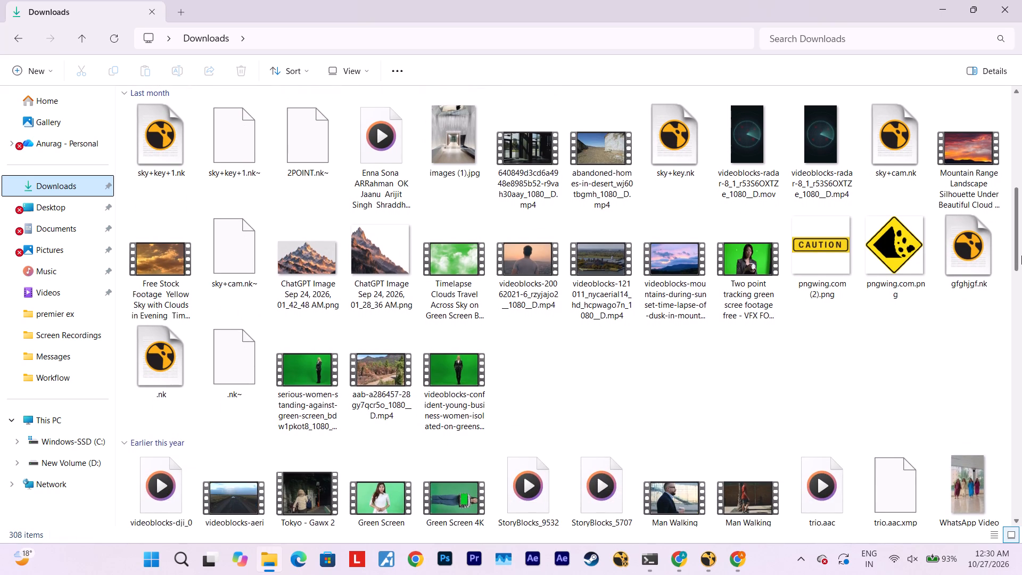
drag(1021, 256, 1021, 286)
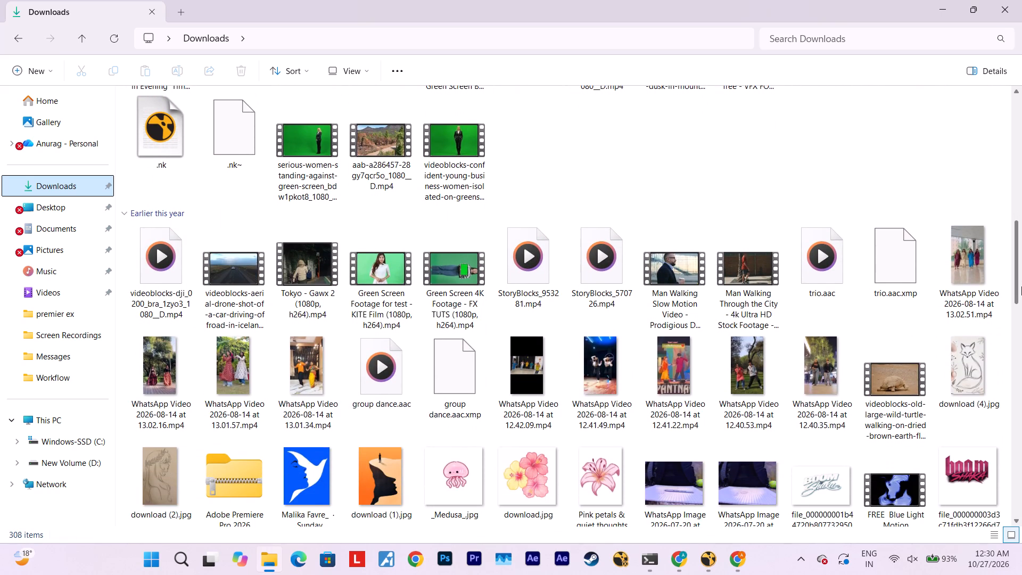
drag(1021, 286, 1021, 293)
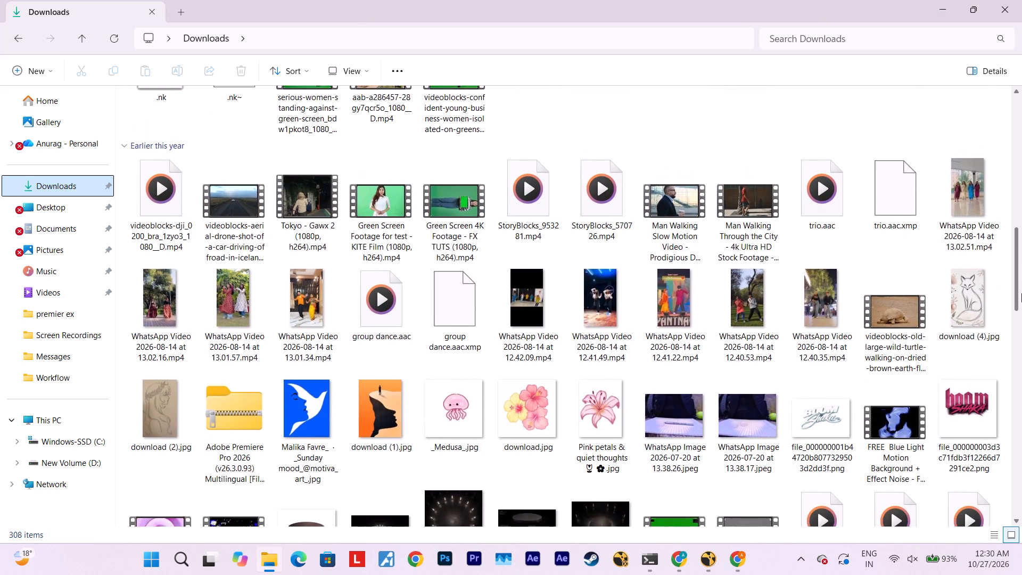
drag(1021, 293, 1019, 282)
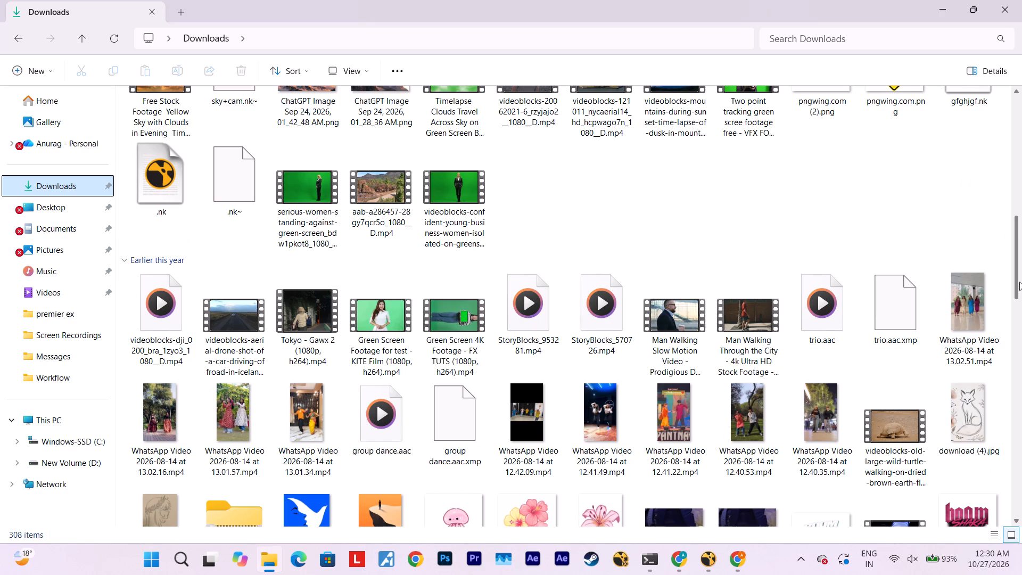
drag(984, 297, 914, 409)
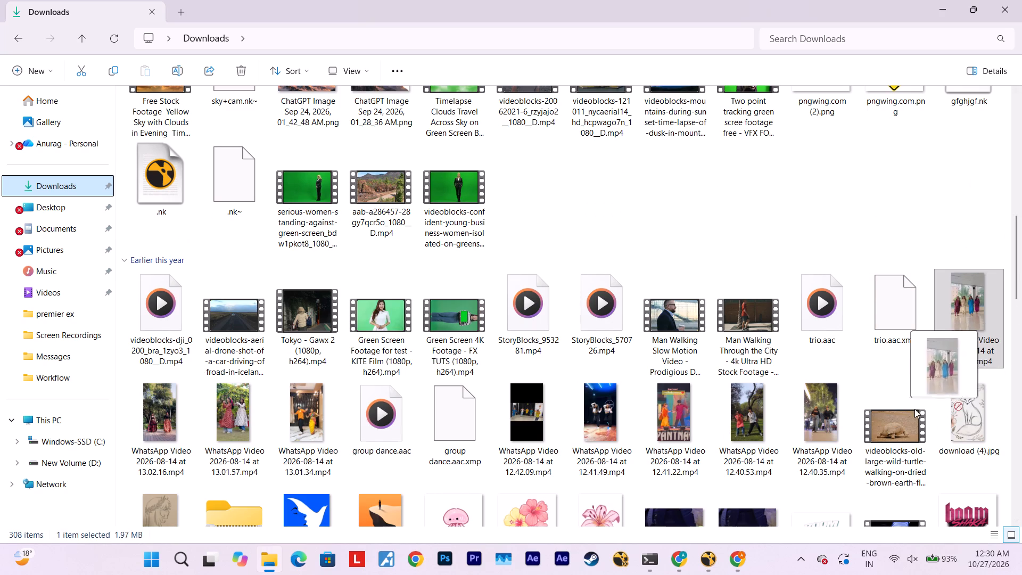
drag(914, 409, 709, 551)
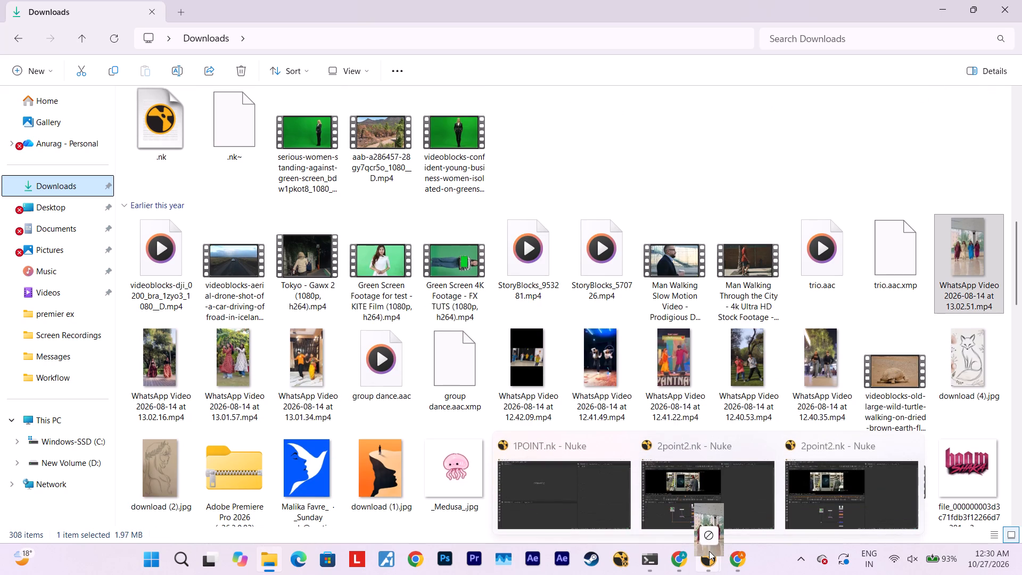
drag(709, 551, 703, 545)
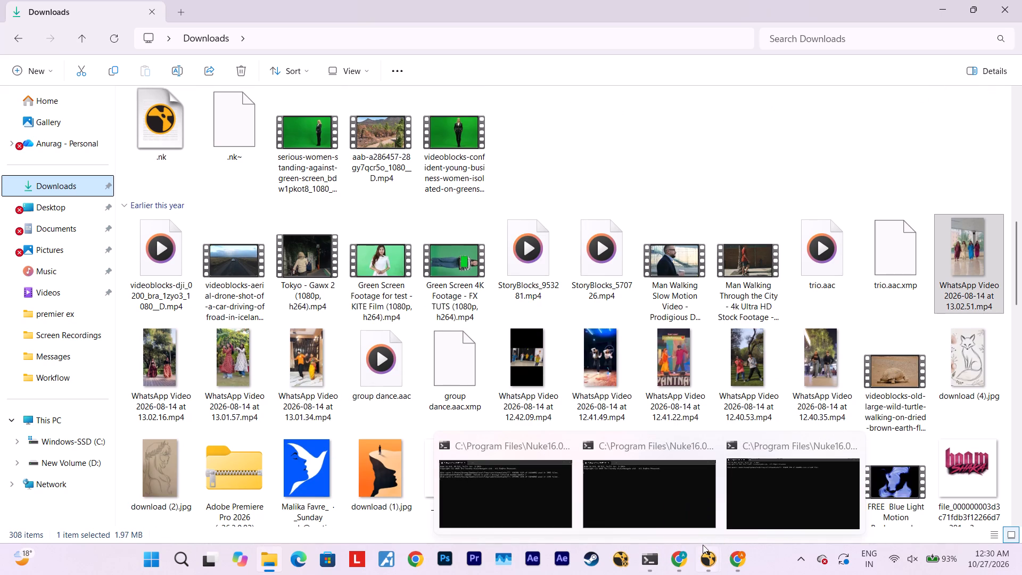
drag(703, 545, 843, 484)
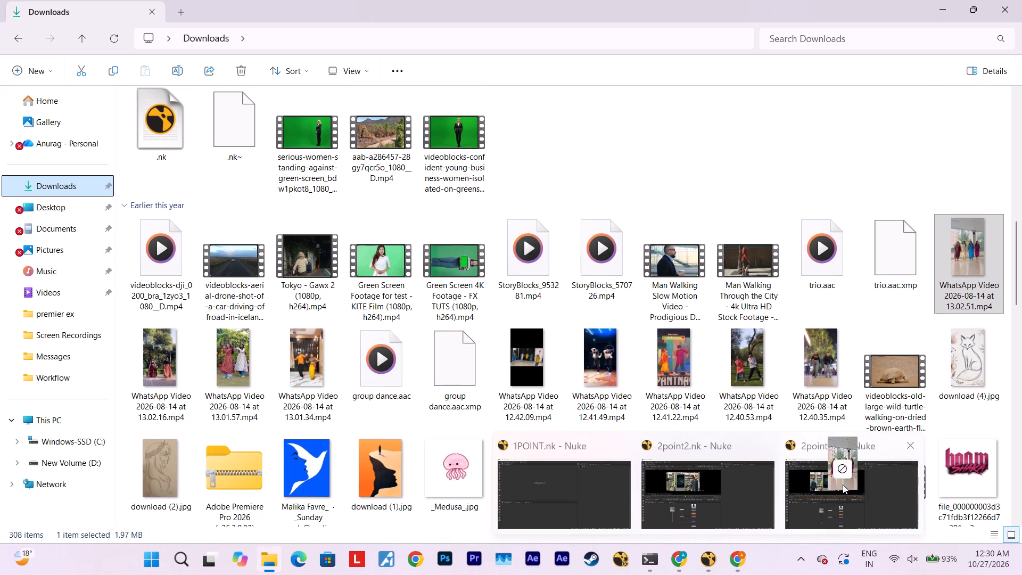
drag(843, 484, 586, 440)
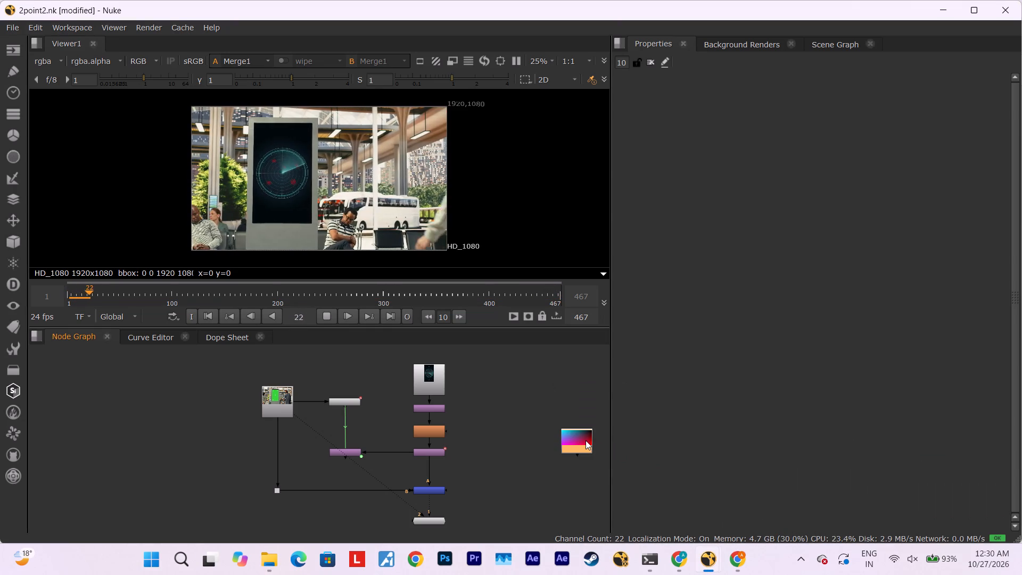
drag(586, 440, 523, 374)
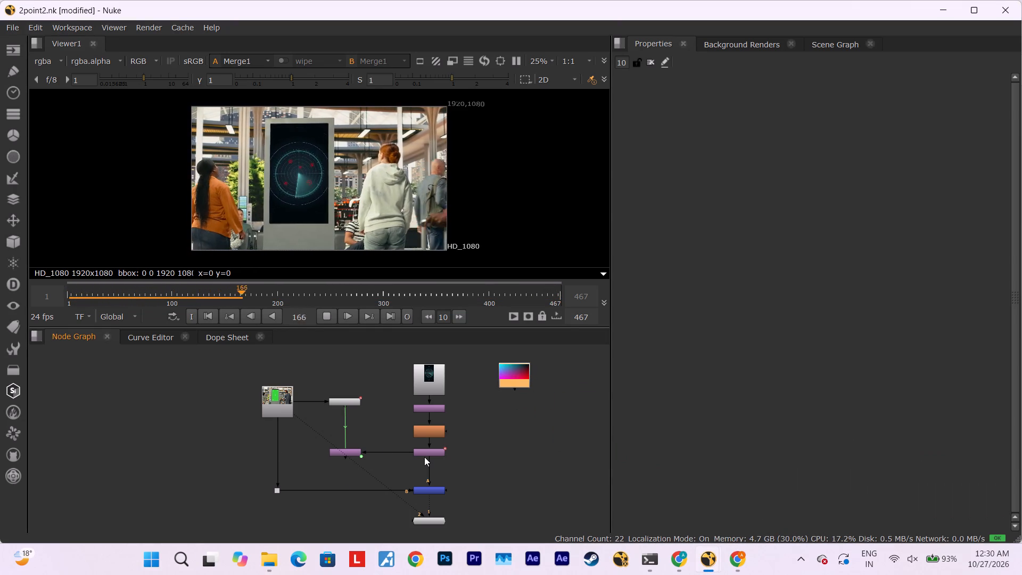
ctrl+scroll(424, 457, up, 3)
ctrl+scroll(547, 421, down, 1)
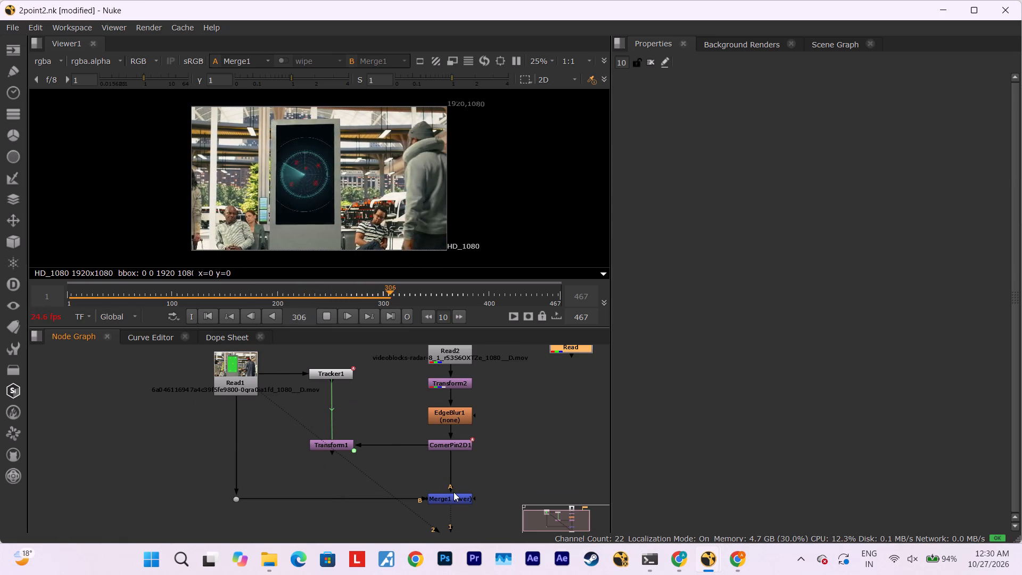
Move CornerPin2D1 slightly down, reconnect its source input from EdgeBlur1 to the new WhatsApp video Read node, and stop playback.
drag(454, 492, 466, 487)
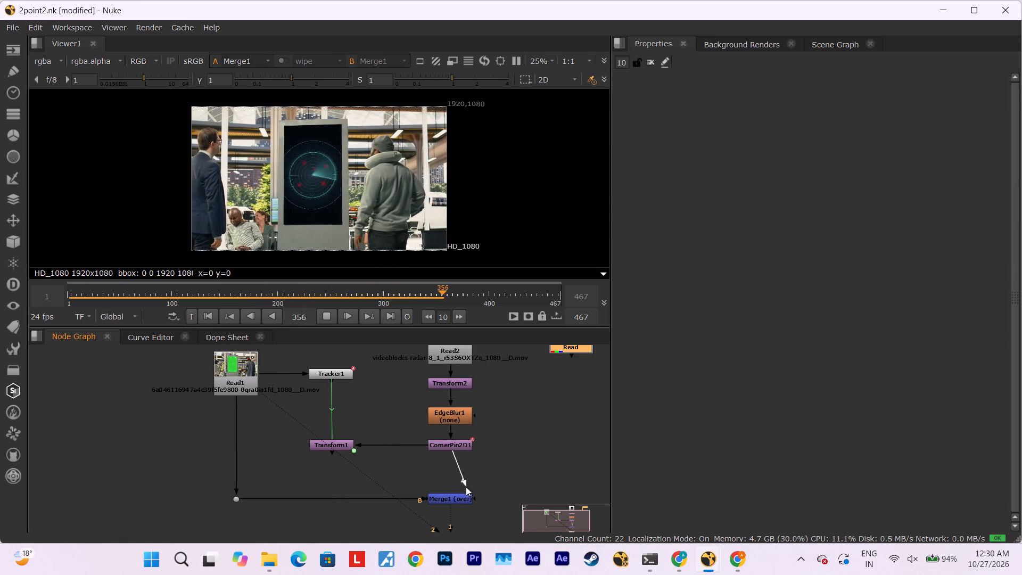
drag(466, 487, 452, 502)
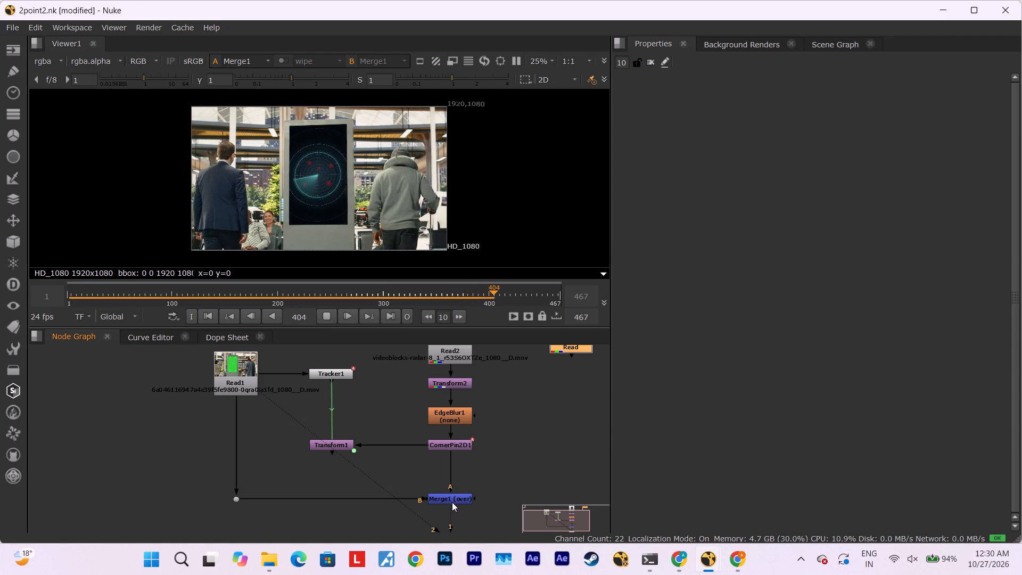
drag(456, 449, 456, 462)
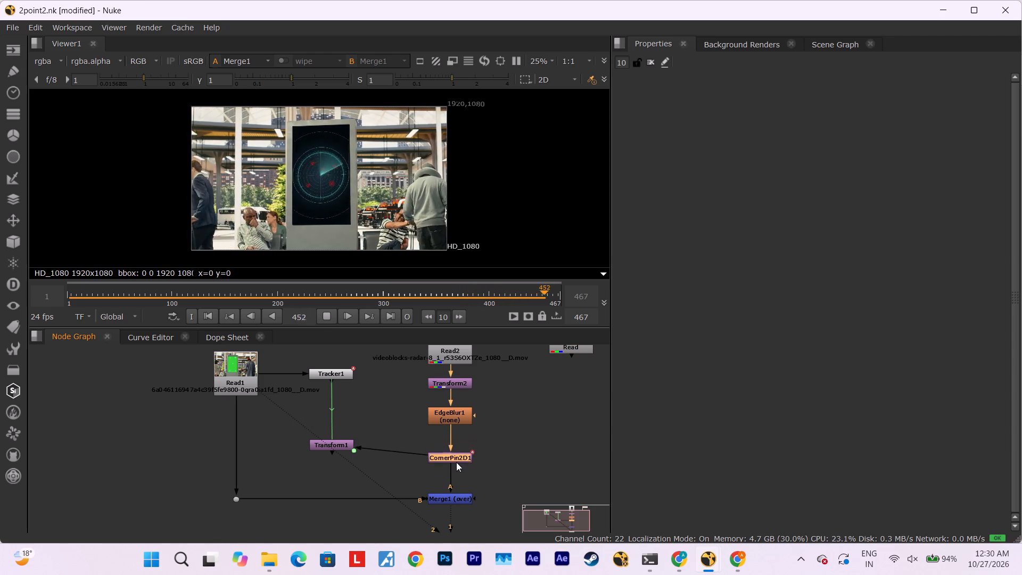
drag(456, 462, 457, 463)
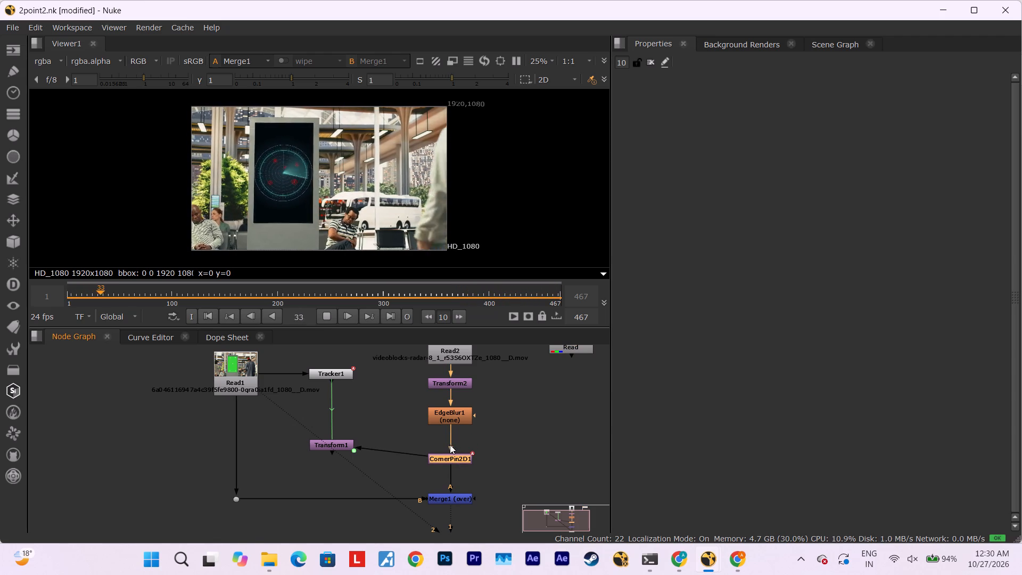
drag(450, 445, 461, 439)
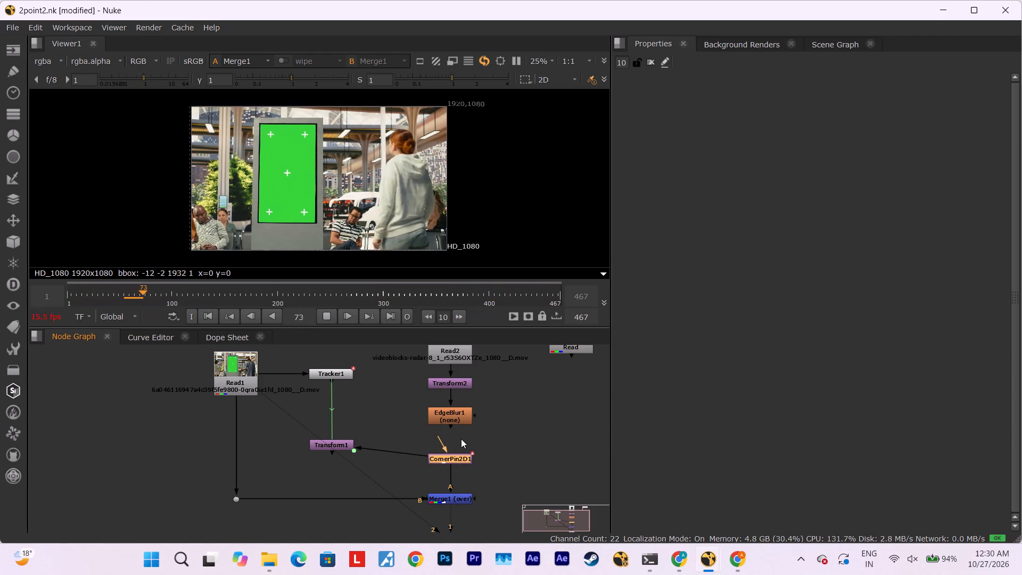
drag(441, 443, 571, 348)
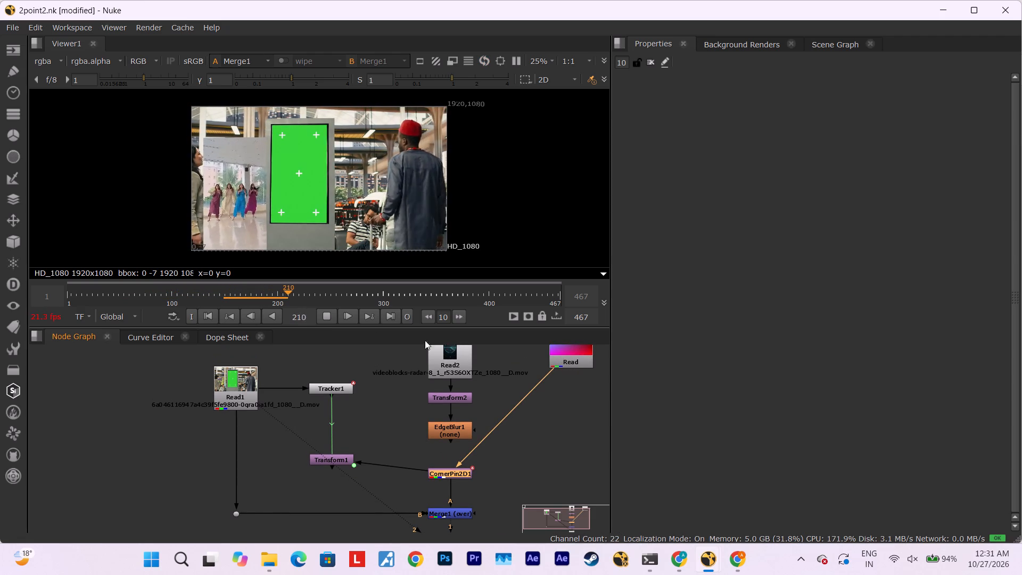
click(322, 322)
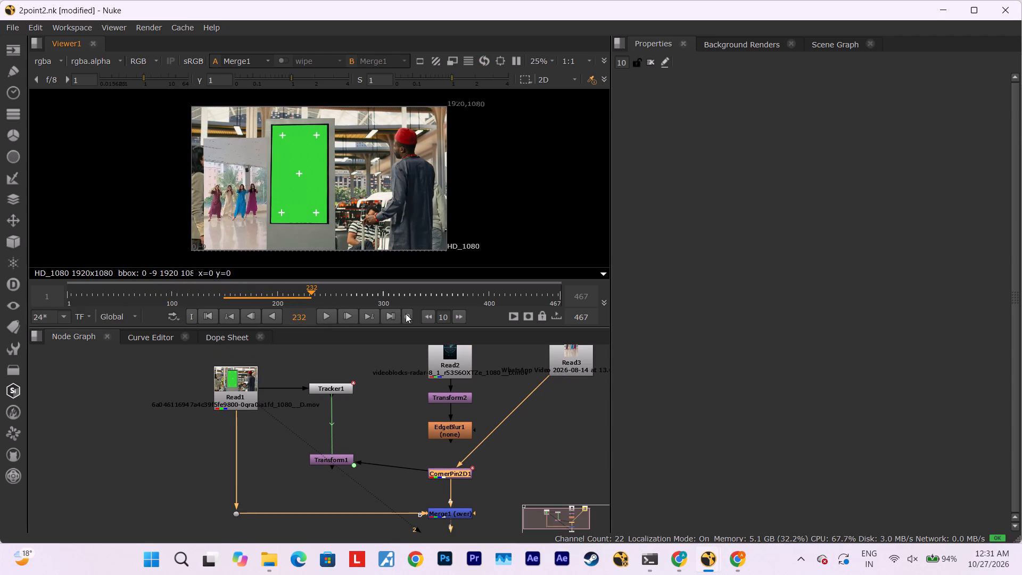
Copy Transform2 and insert the duplicate between Read3 and CornerPin2D1, level with CornerPin2D1.
click(583, 415)
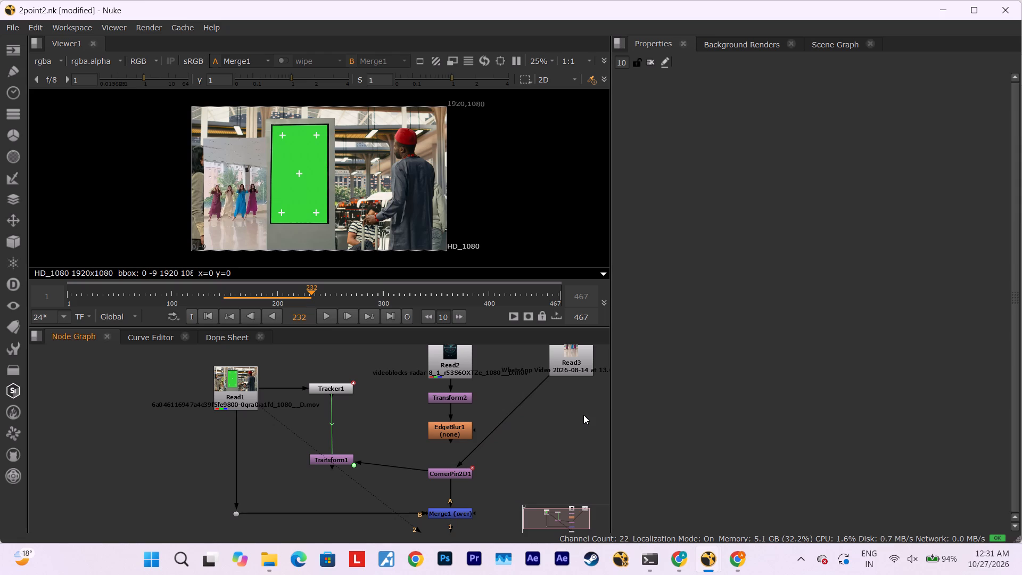
click(460, 396)
key(ctrl+c)
click(596, 449)
key(ctrl+v)
drag(562, 445, 515, 411)
drag(515, 411, 561, 462)
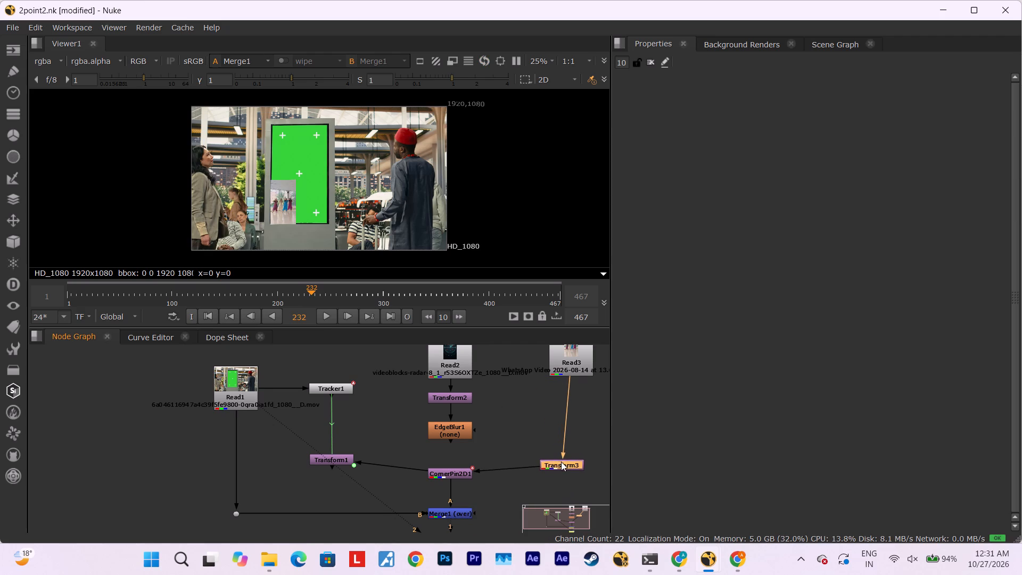
drag(561, 462, 562, 466)
Open Transform3's properties and reposition the WhatsApp clip over the green screen at translate x 318, y -116.
triple_click(562, 466)
triple_click(568, 472)
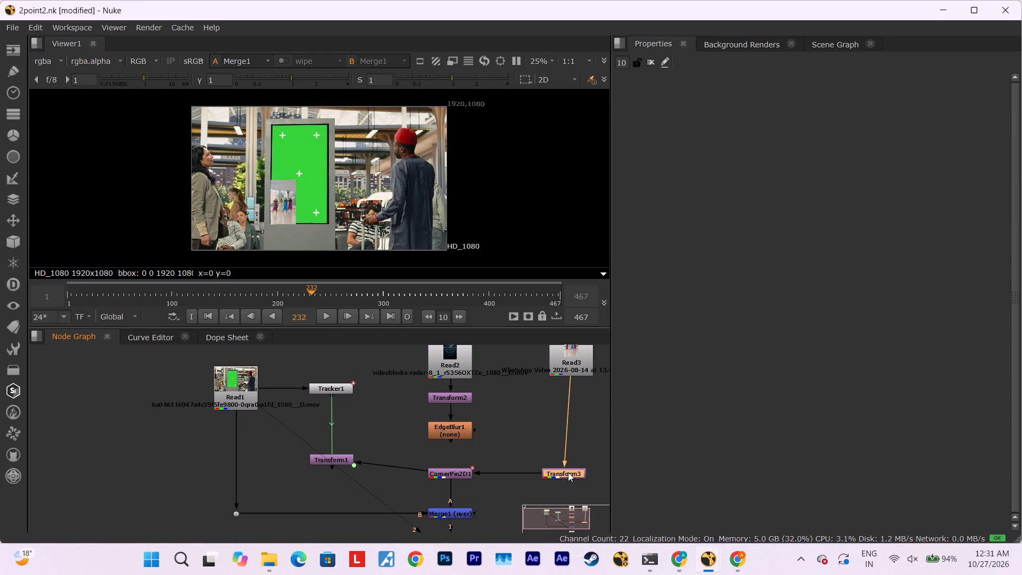
click(568, 472)
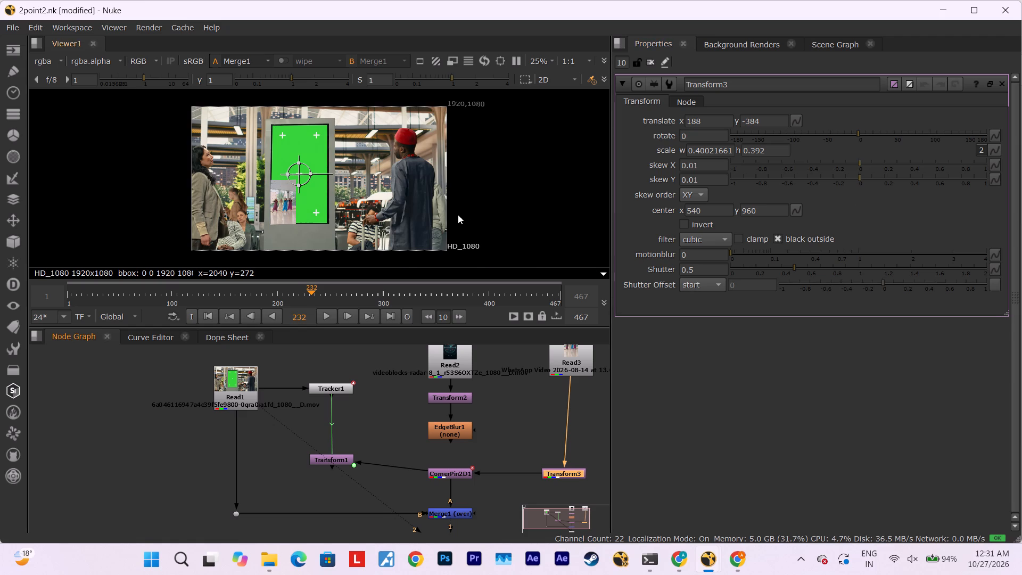
drag(298, 174, 307, 143)
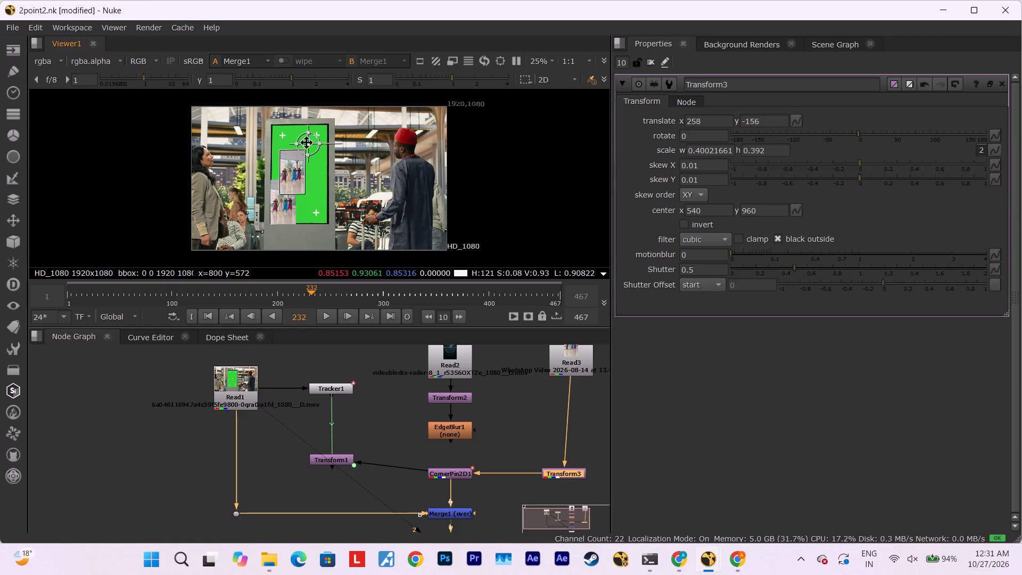
drag(307, 143, 315, 138)
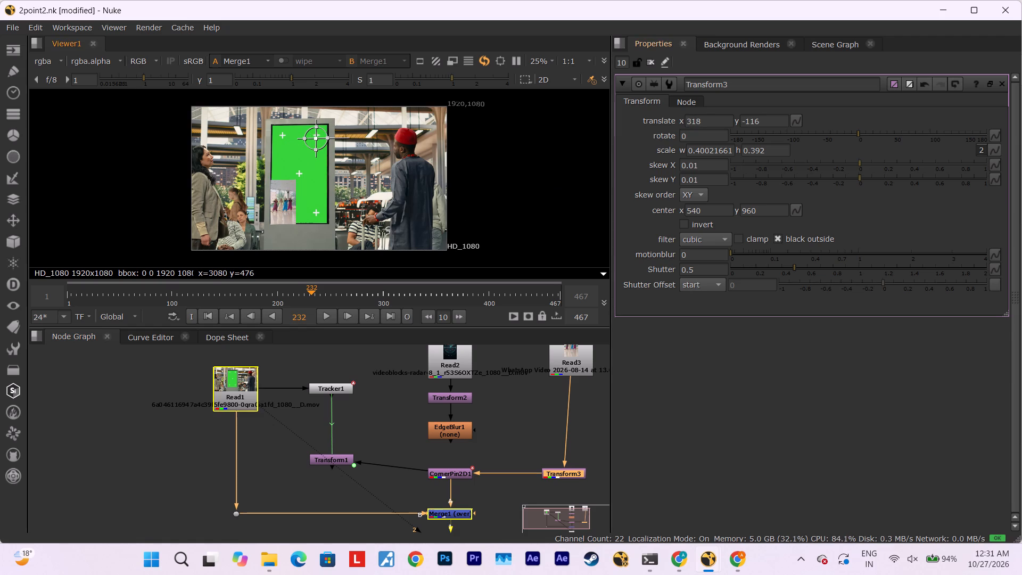
Set Transform3's skew X to 0.
click(697, 166)
key(BackSpace)
key(0)
key(Return)
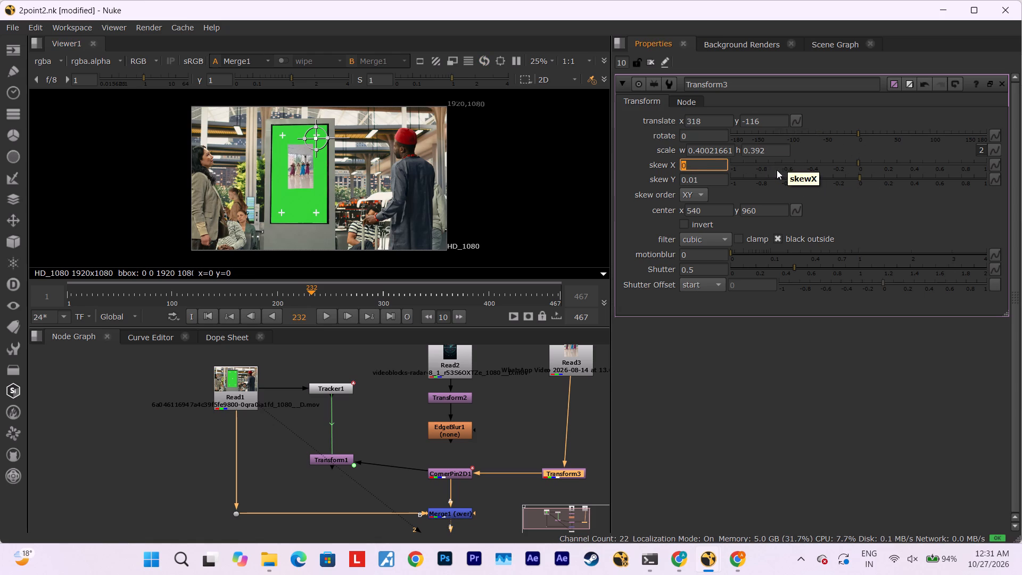
click(838, 149)
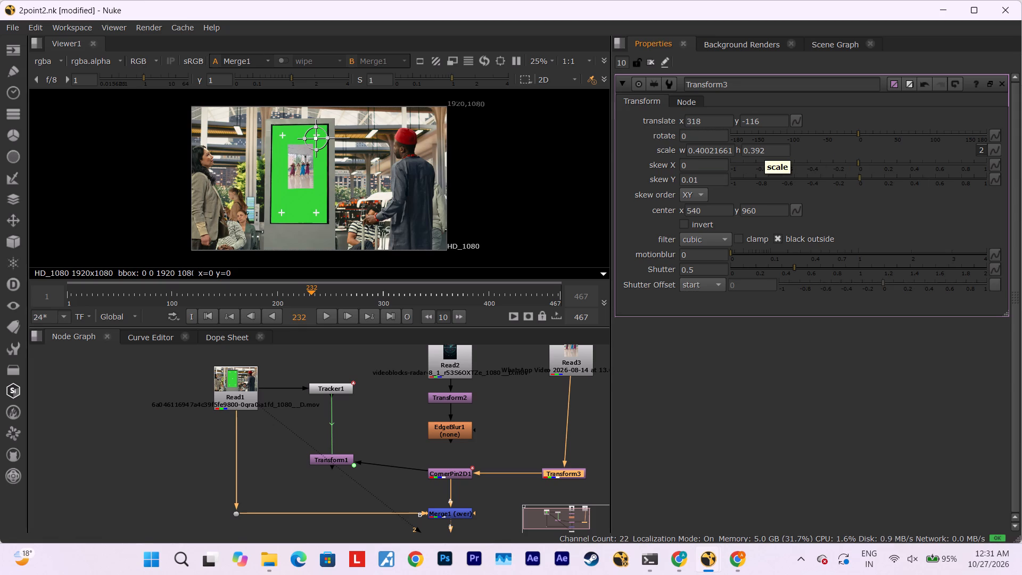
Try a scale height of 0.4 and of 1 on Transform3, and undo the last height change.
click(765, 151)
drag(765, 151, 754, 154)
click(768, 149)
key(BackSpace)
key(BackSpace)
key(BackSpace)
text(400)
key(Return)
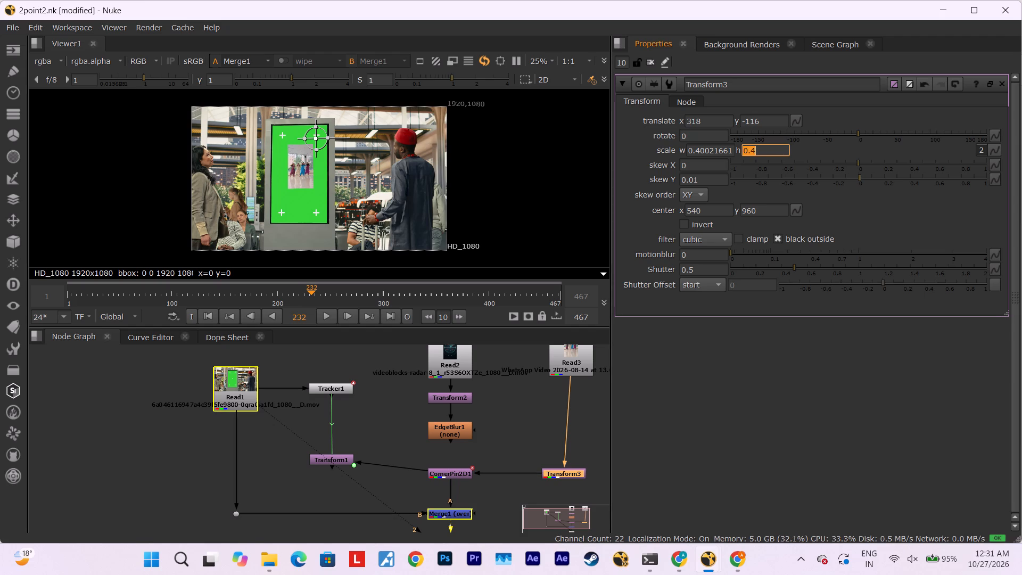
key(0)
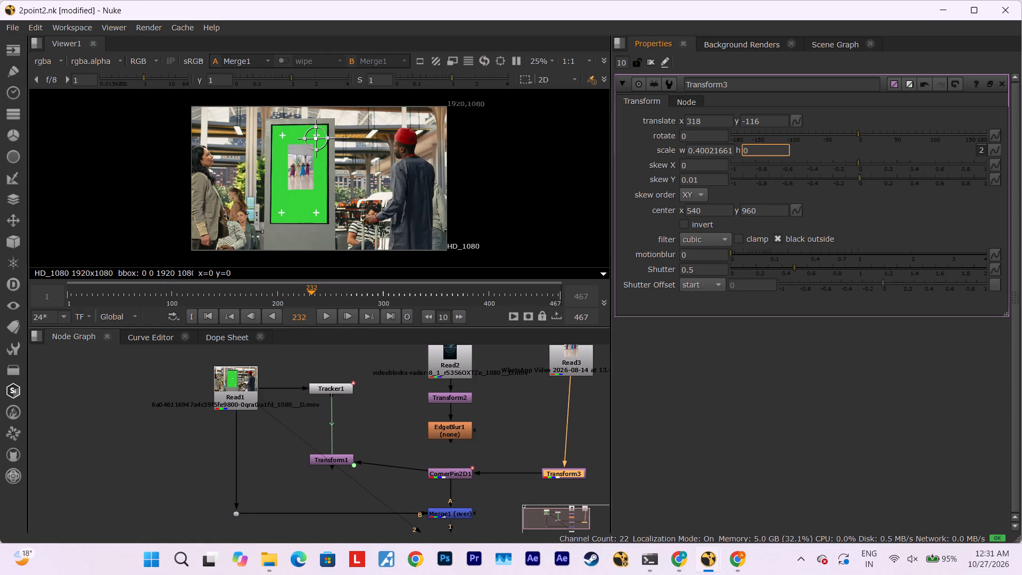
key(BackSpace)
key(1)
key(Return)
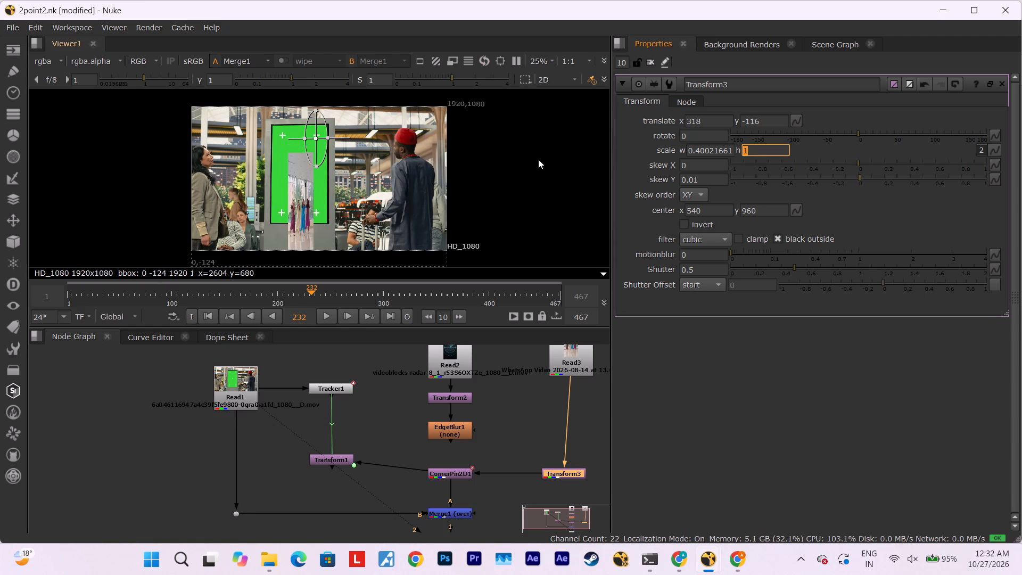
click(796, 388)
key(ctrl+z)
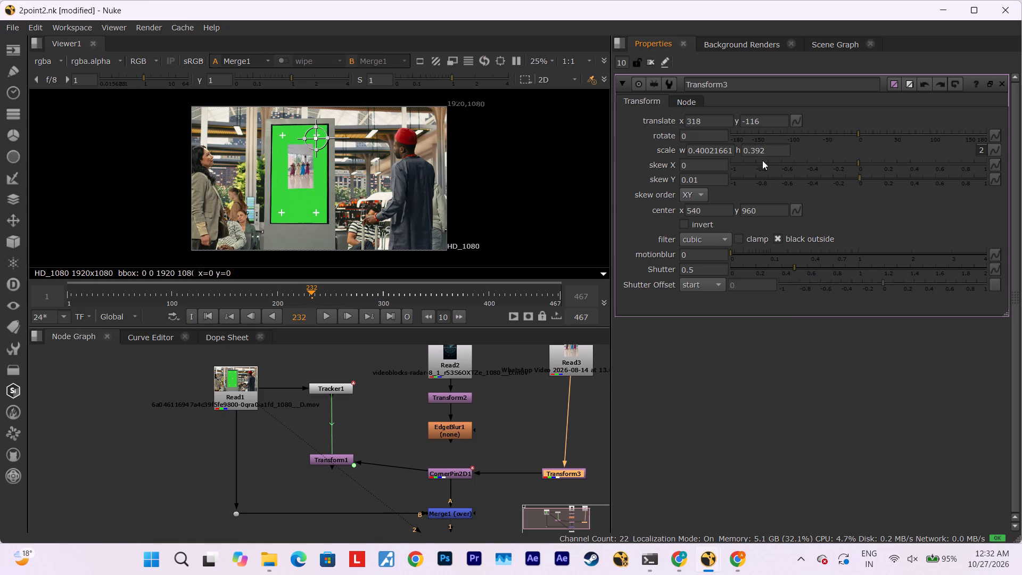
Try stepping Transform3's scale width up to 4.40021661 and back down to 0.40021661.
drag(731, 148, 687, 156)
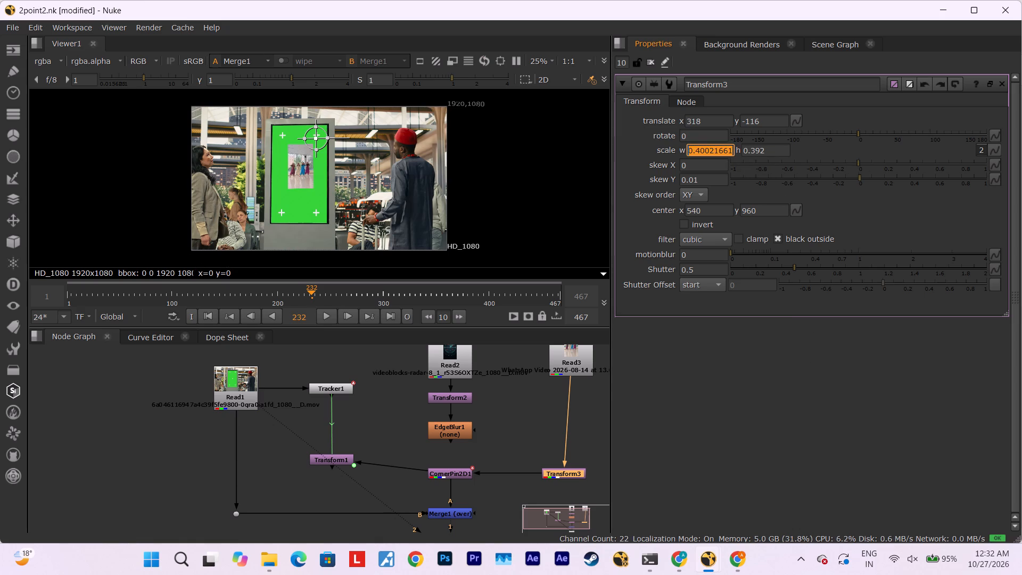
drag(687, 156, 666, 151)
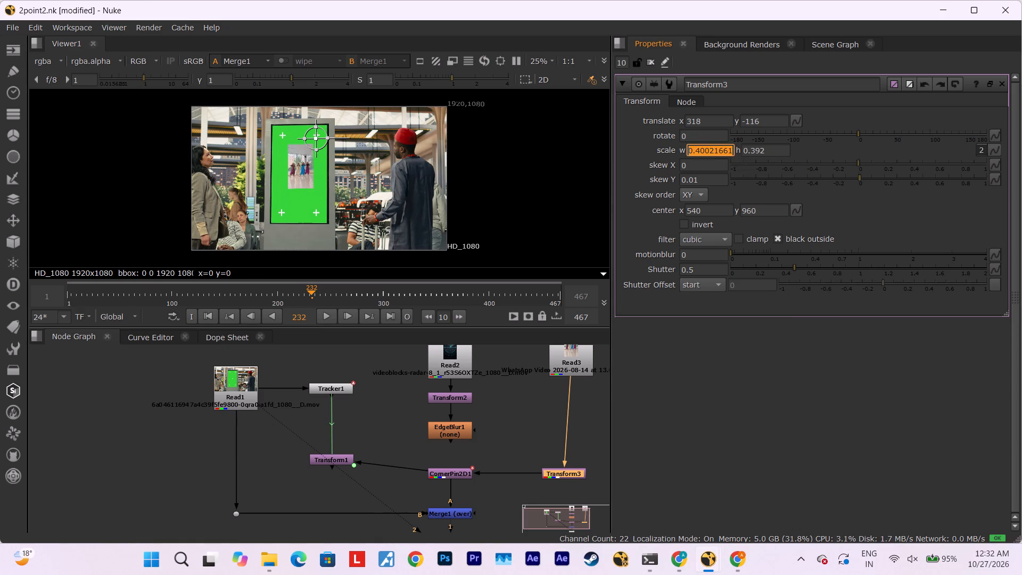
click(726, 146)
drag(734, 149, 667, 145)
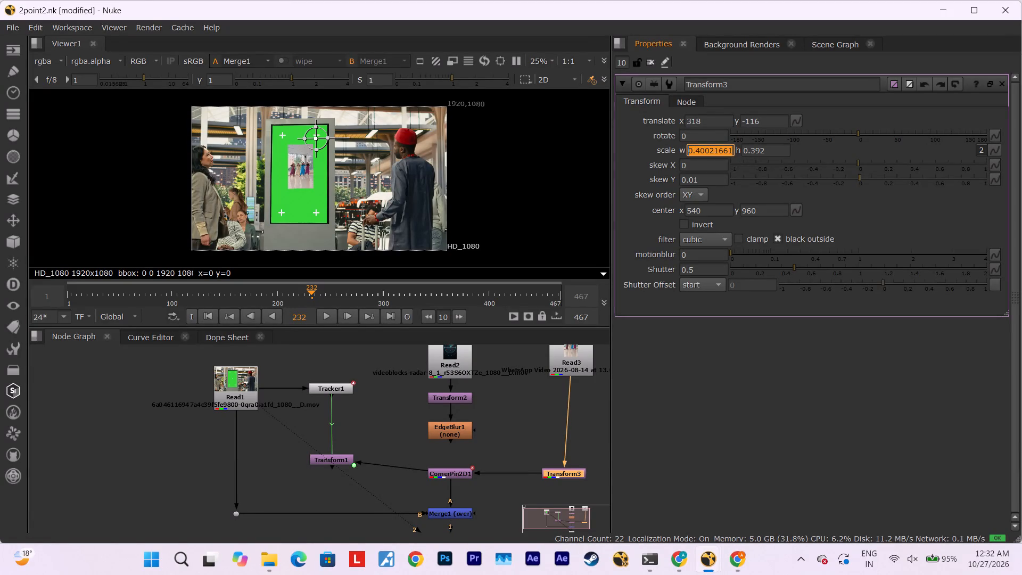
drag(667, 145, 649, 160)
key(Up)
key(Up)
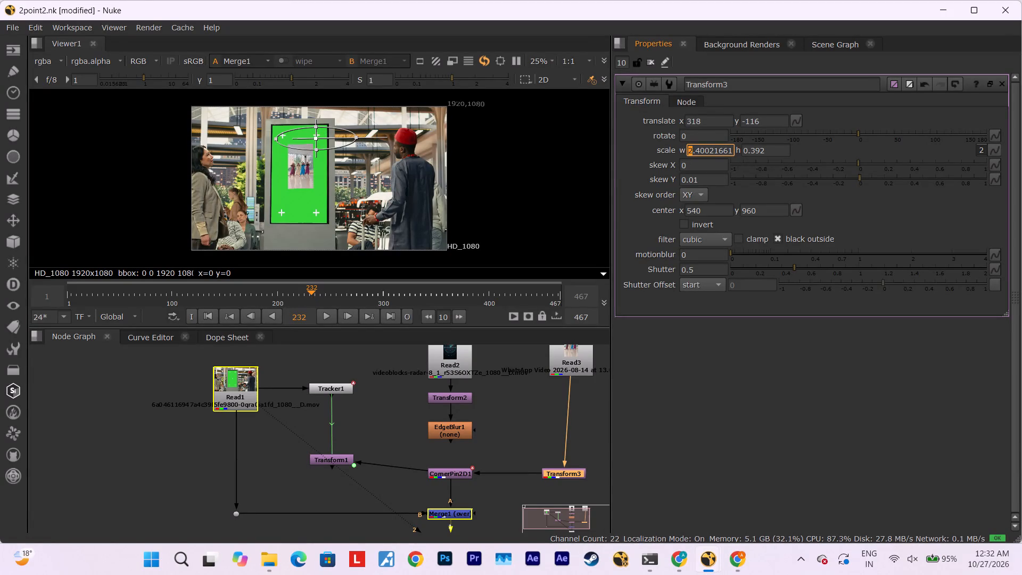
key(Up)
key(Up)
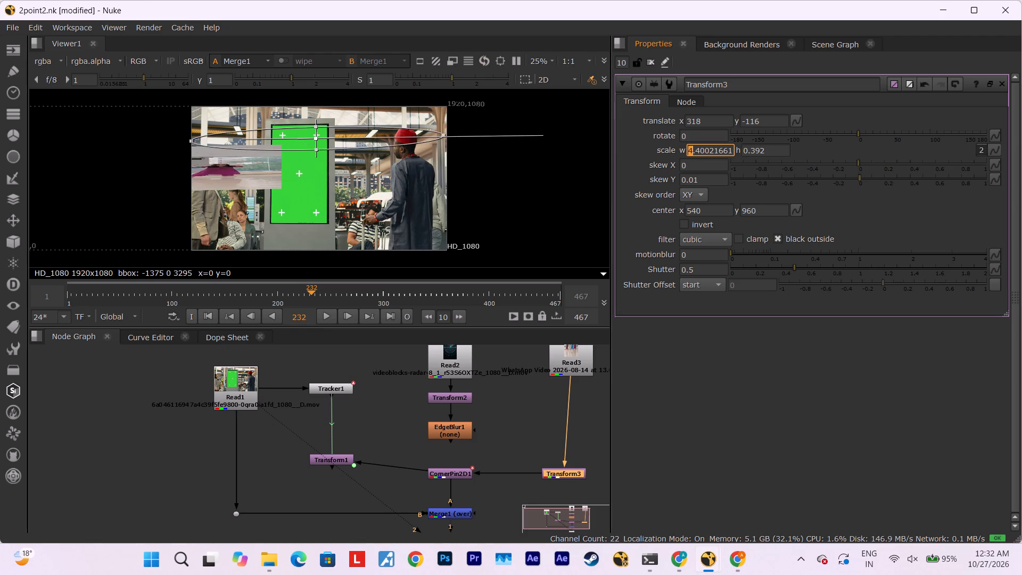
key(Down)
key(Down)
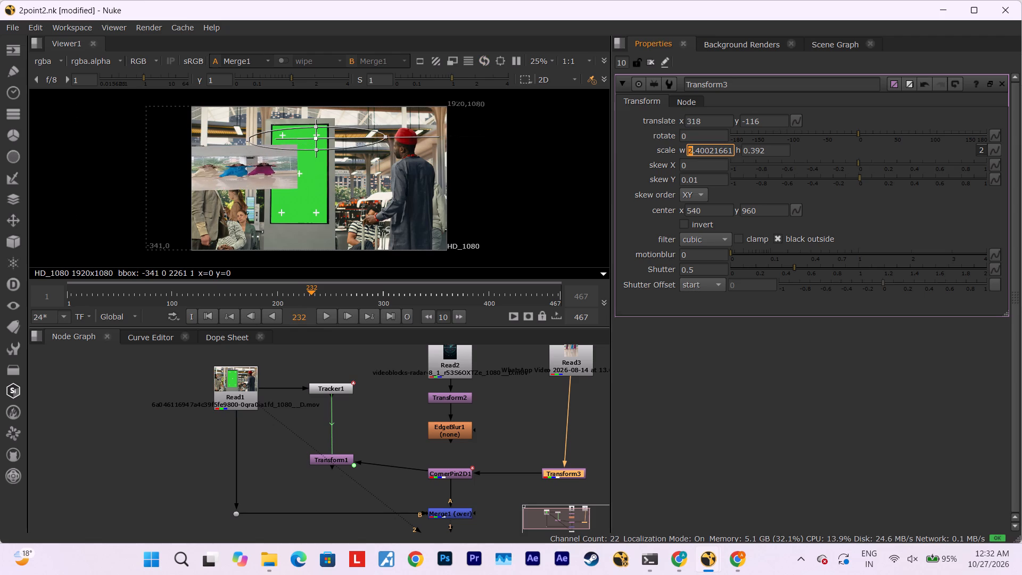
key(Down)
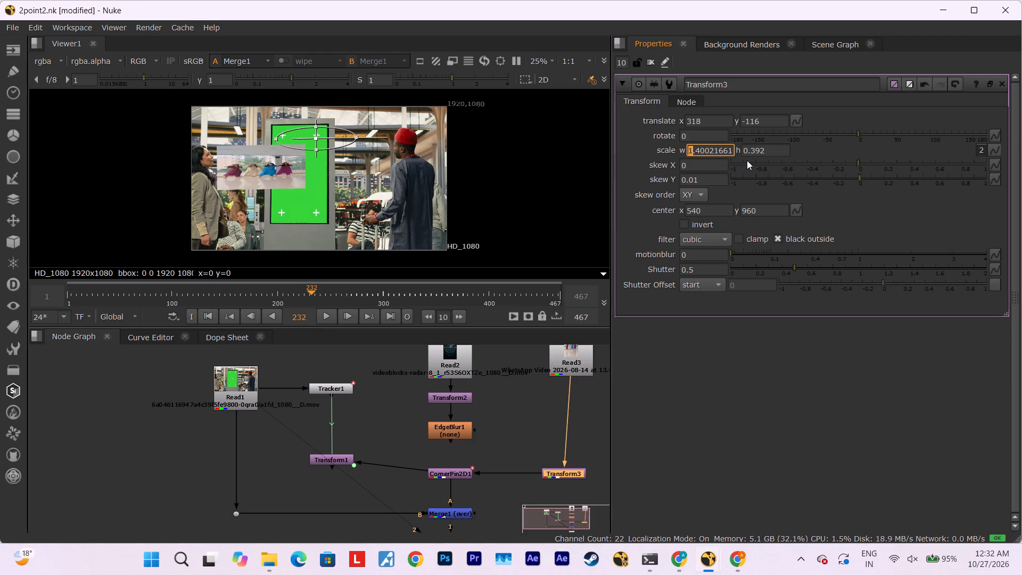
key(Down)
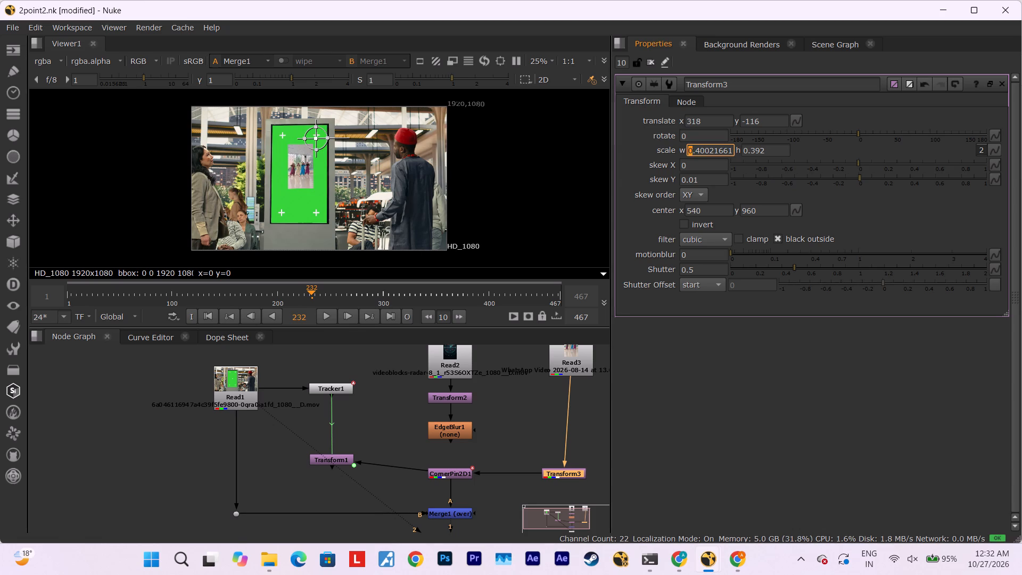
Set Transform3's scale width to 0.8.
click(731, 151)
key(BackSpace)
key(BackSpace)
key(BackSpace)
key(BackSpace)
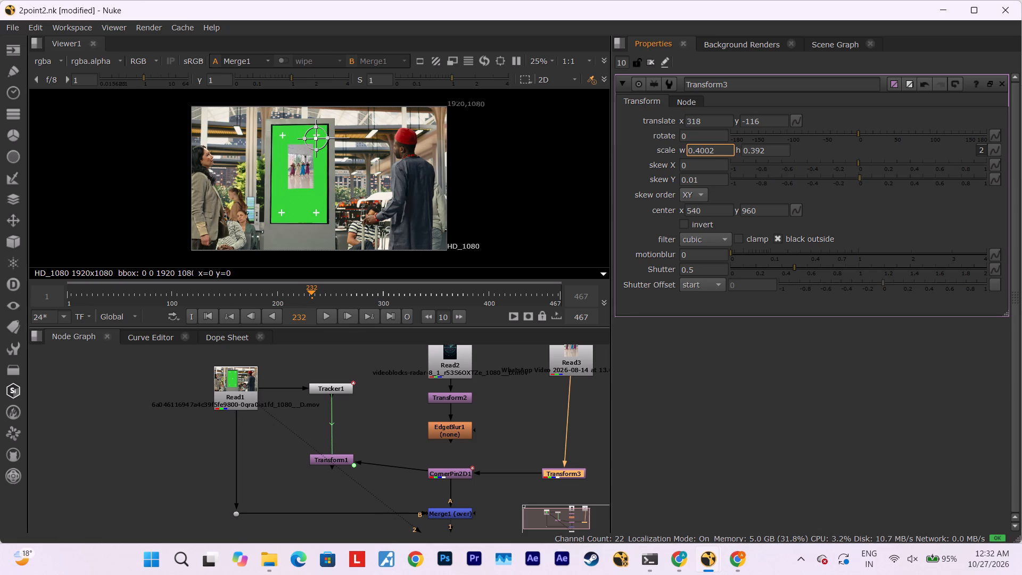
key(BackSpace)
key(BackSpace)
key(BackSpace)
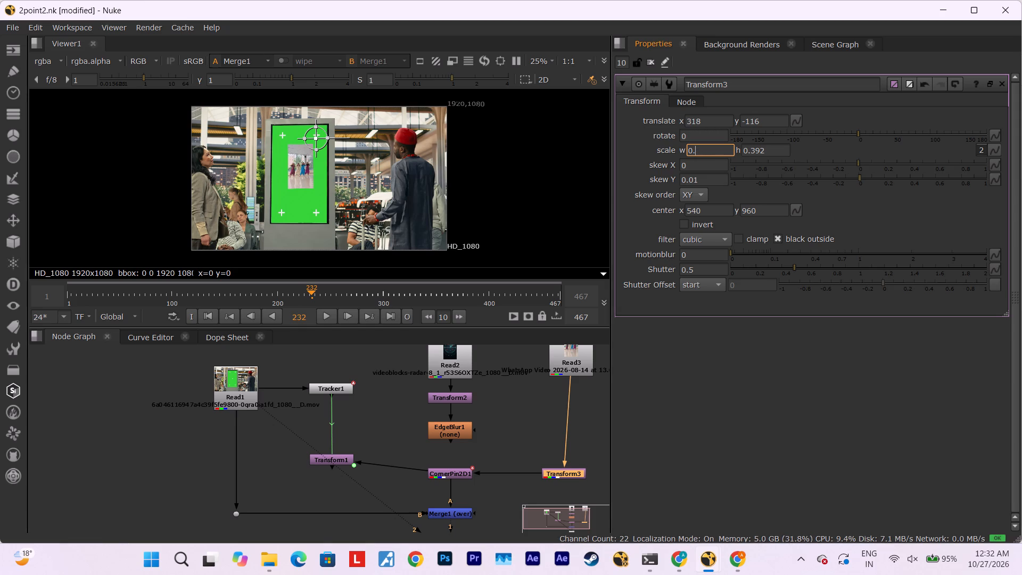
key(BackSpace)
key(8)
key(Return)
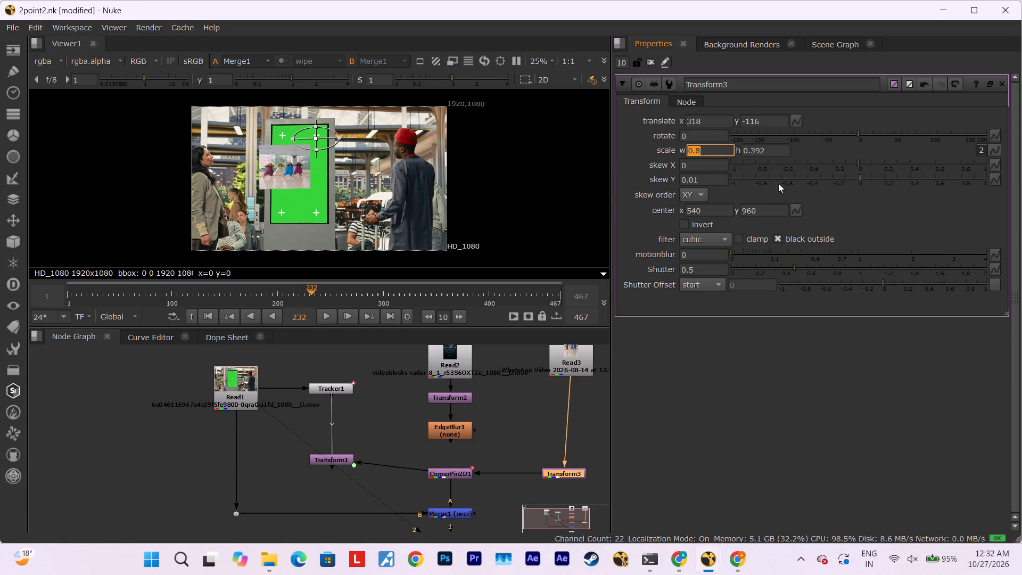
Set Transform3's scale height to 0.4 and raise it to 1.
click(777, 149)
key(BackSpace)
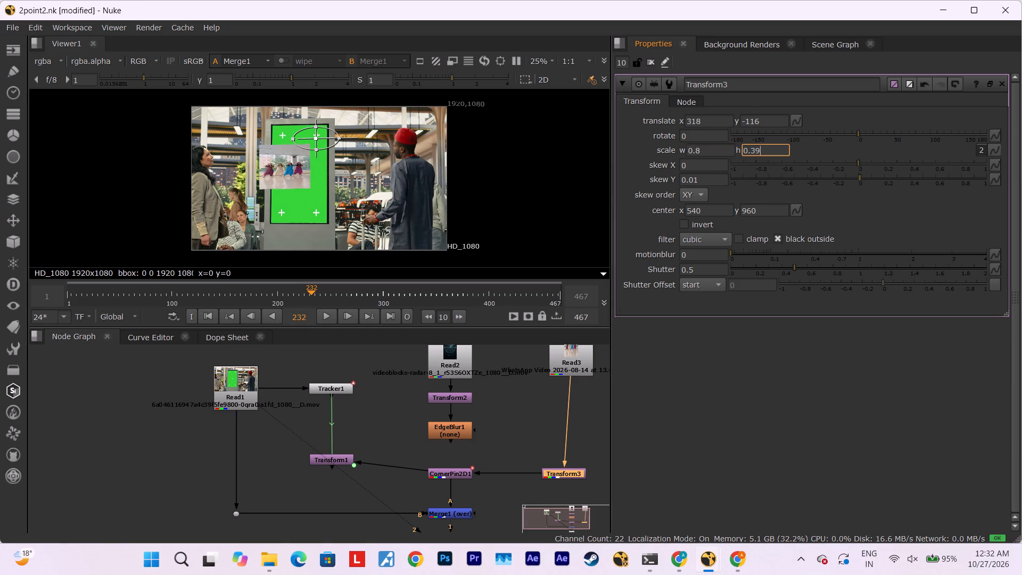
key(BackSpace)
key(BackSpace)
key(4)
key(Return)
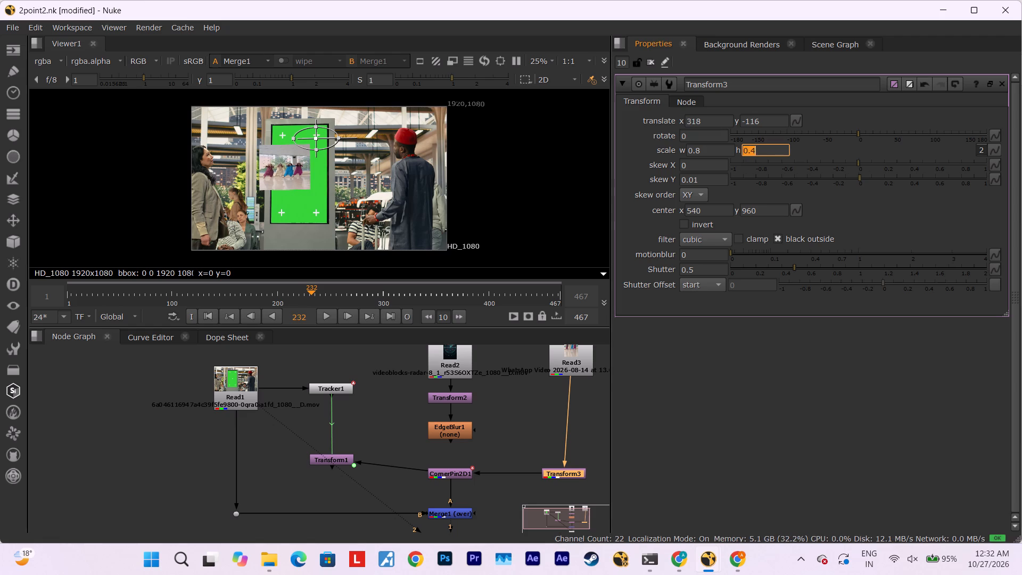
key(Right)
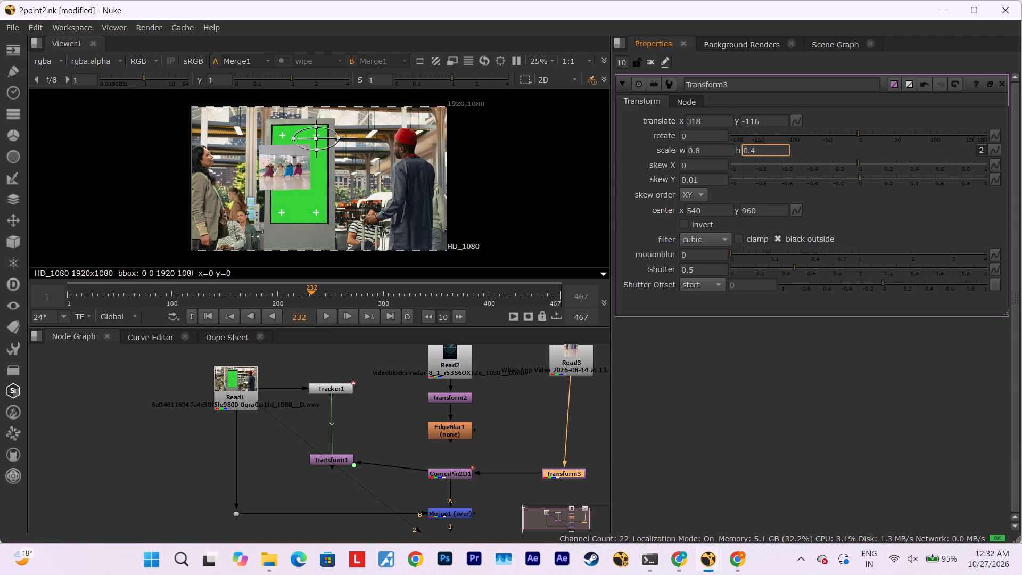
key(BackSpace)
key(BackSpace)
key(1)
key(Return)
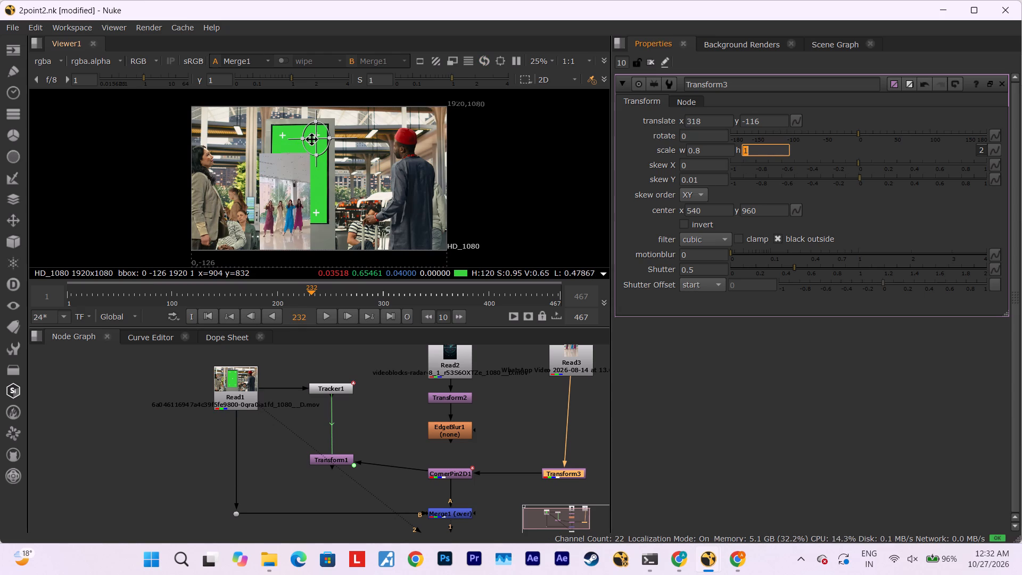
Move the WhatsApp clip up over the green screen to translate x 428, y 110.
drag(312, 139, 327, 109)
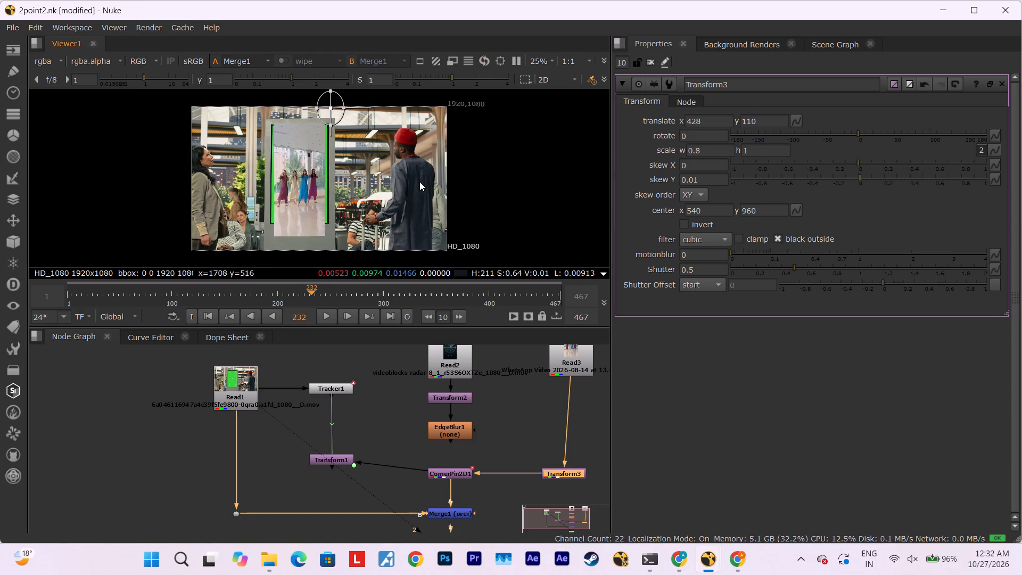
Align the Read3 node directly above Transform3 in the node graph.
drag(571, 350, 562, 356)
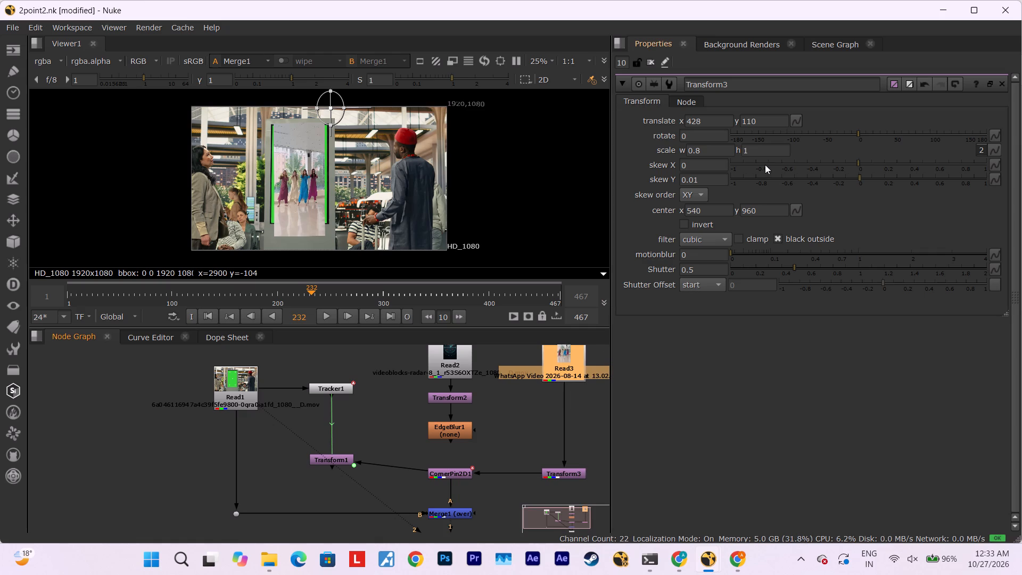
Set Transform3's scale height to 0.9.
click(765, 153)
key(BackSpace)
text(0.)
key(9)
key(Return)
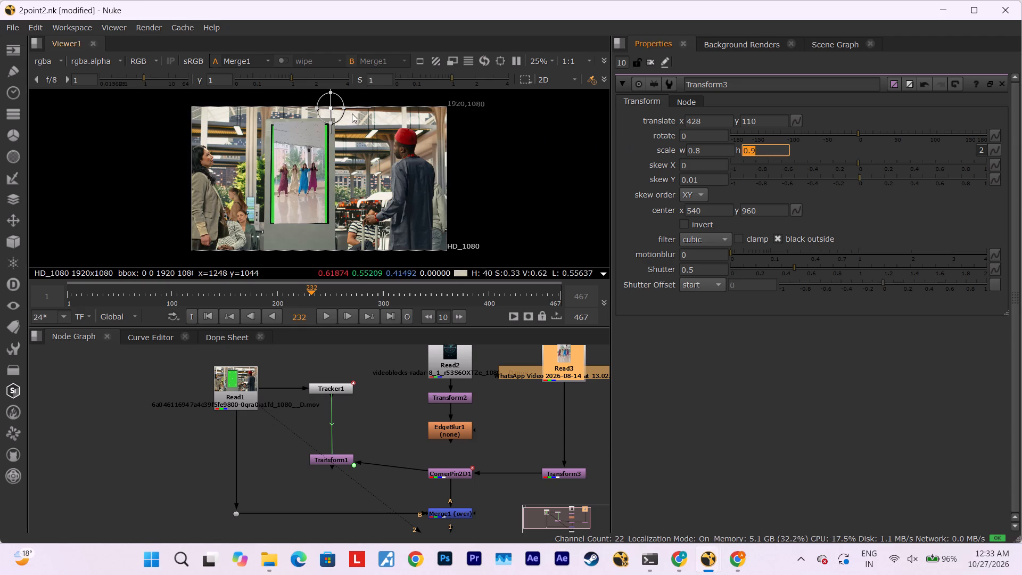
Reposition the WhatsApp clip over the green screen at translate x 472, y 82, with a uniform scale of about 0.9.
drag(333, 117, 334, 125)
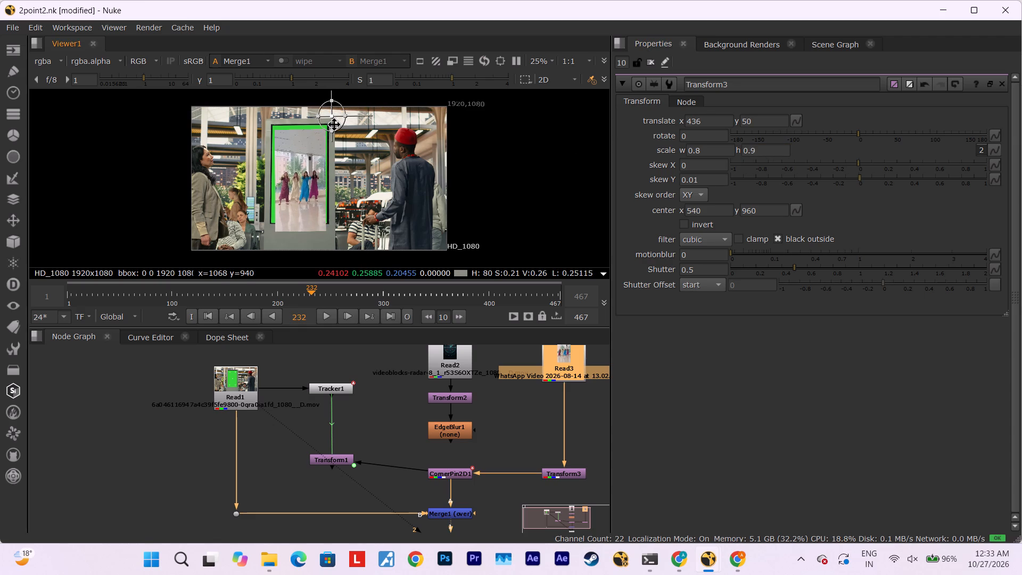
drag(333, 116, 331, 111)
click(341, 113)
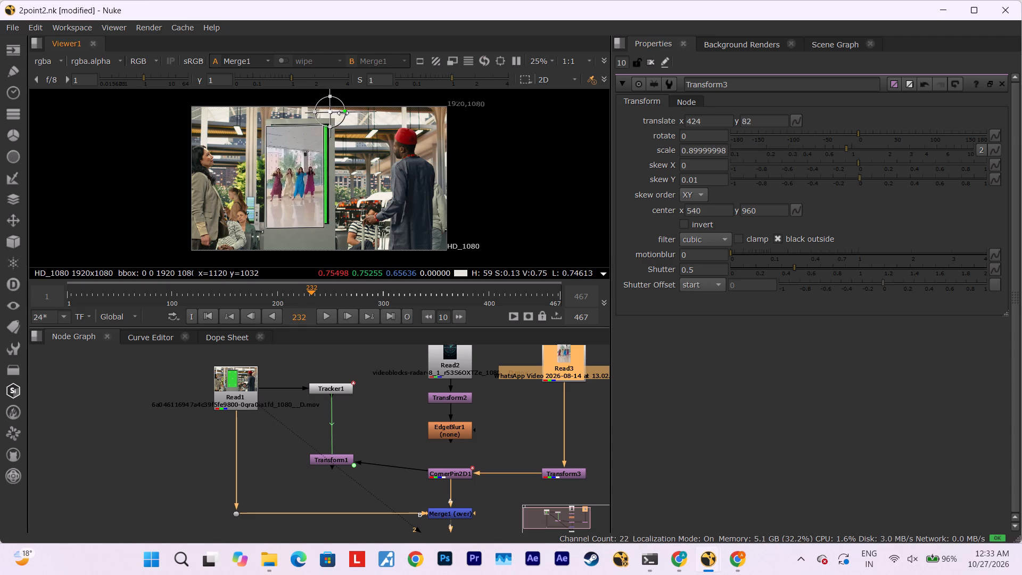
drag(316, 153, 322, 151)
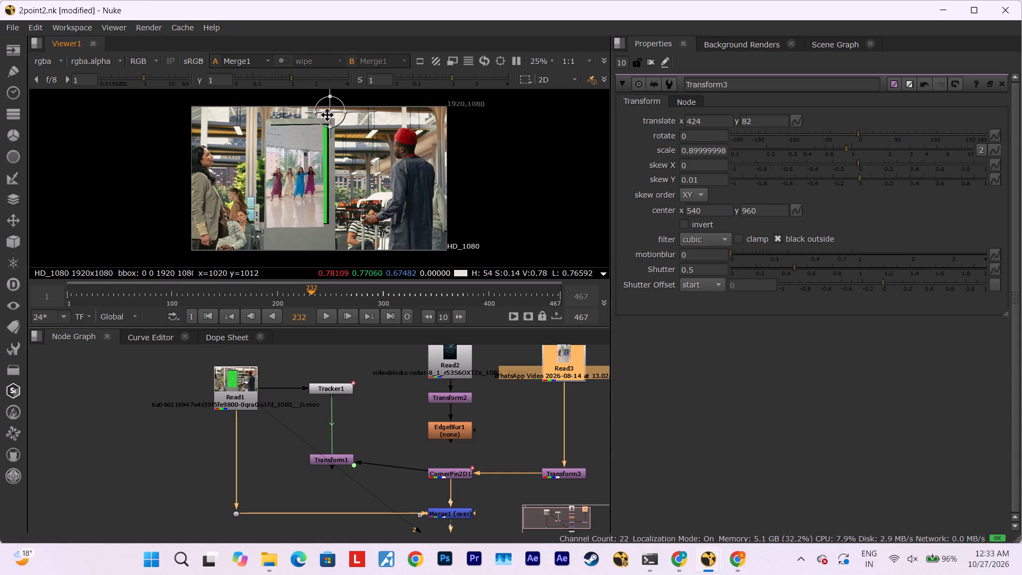
drag(327, 114, 334, 114)
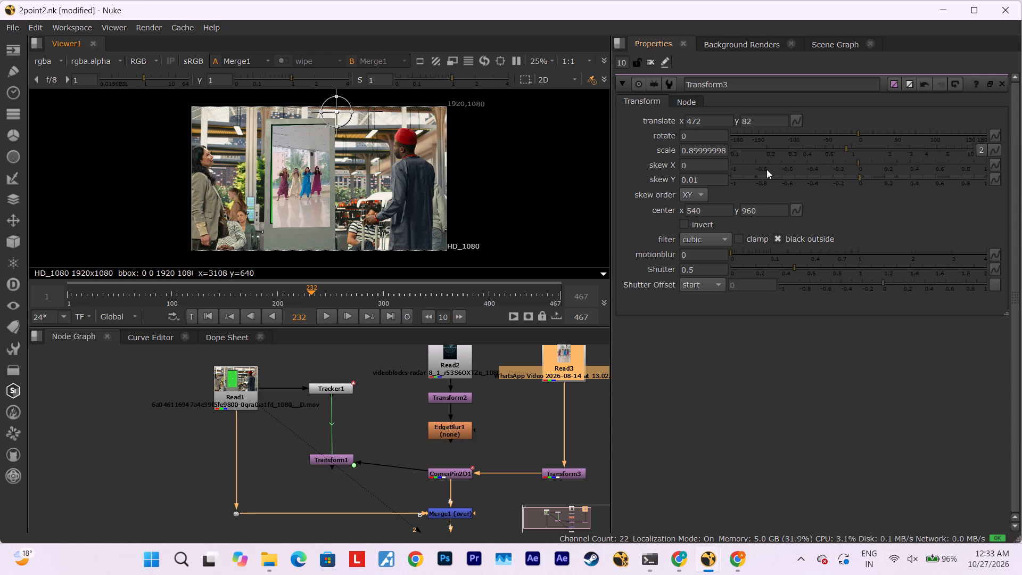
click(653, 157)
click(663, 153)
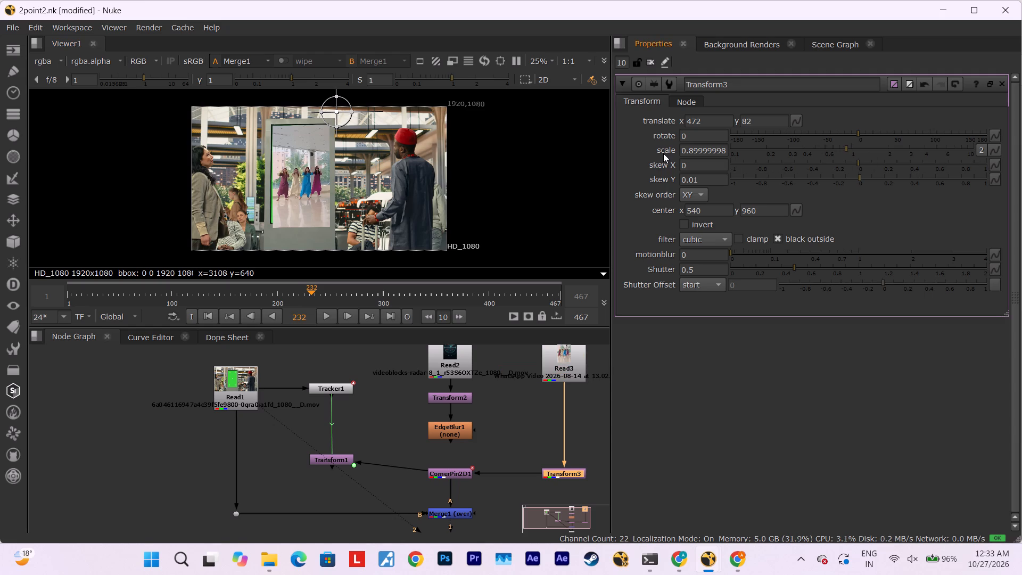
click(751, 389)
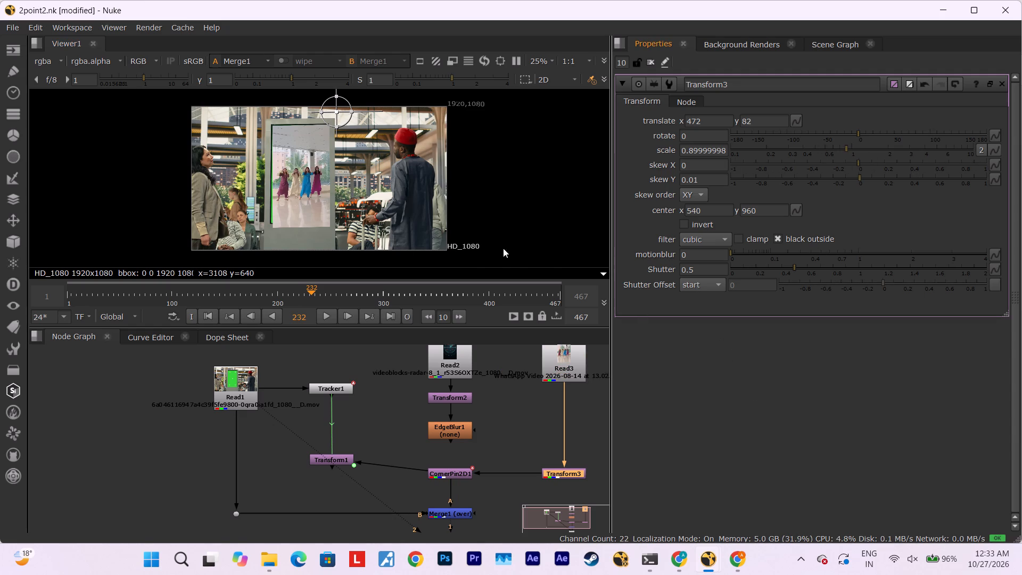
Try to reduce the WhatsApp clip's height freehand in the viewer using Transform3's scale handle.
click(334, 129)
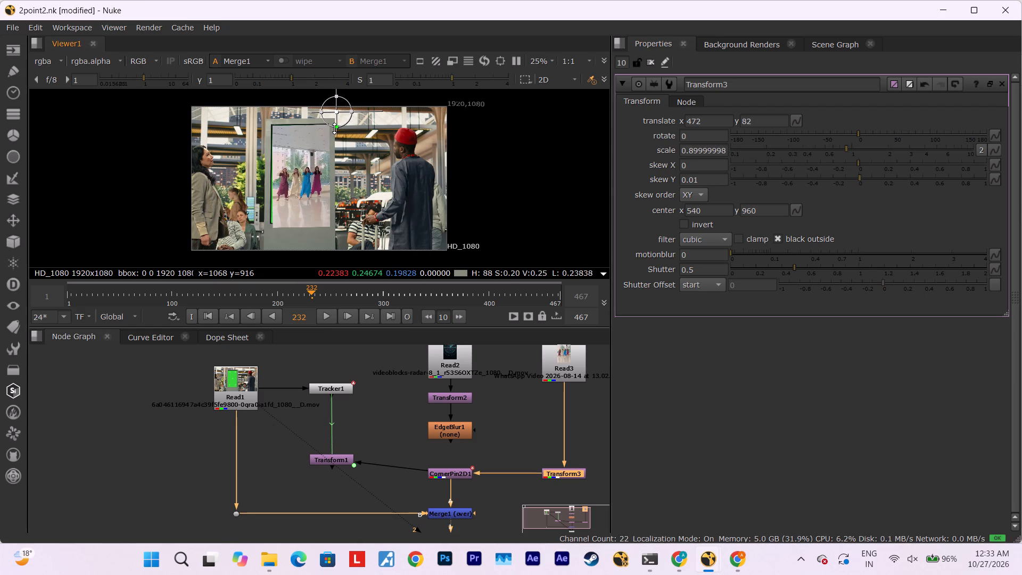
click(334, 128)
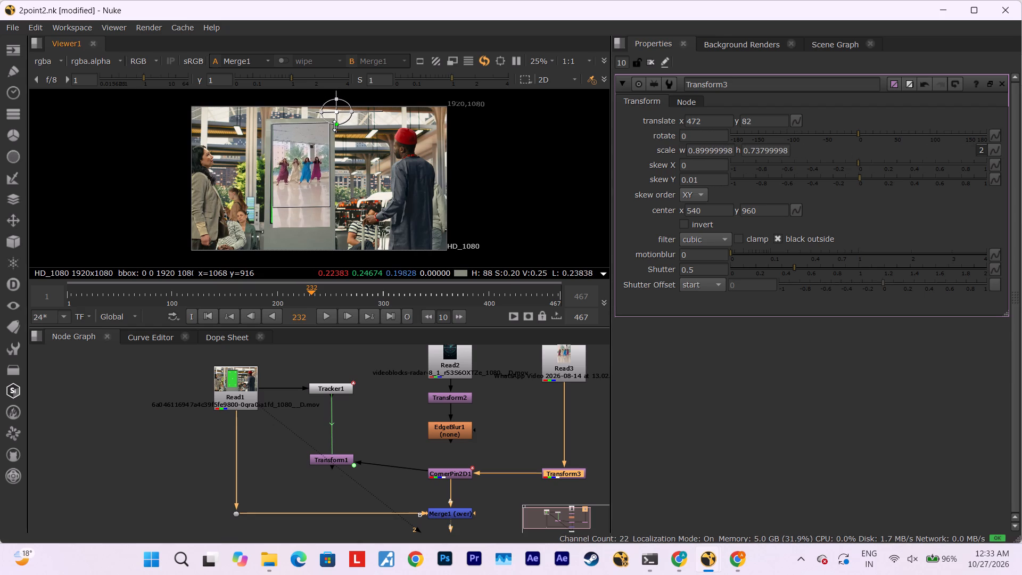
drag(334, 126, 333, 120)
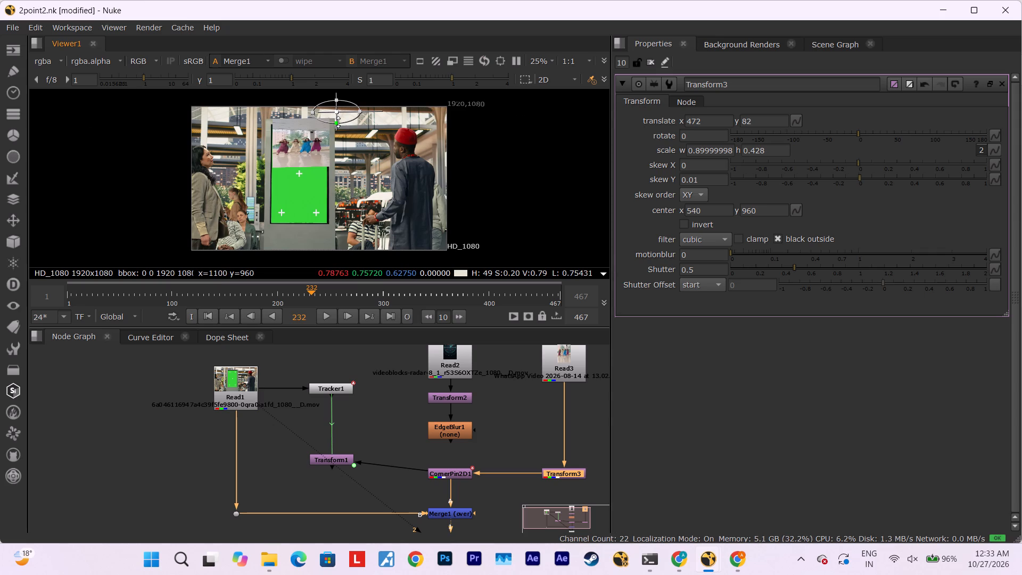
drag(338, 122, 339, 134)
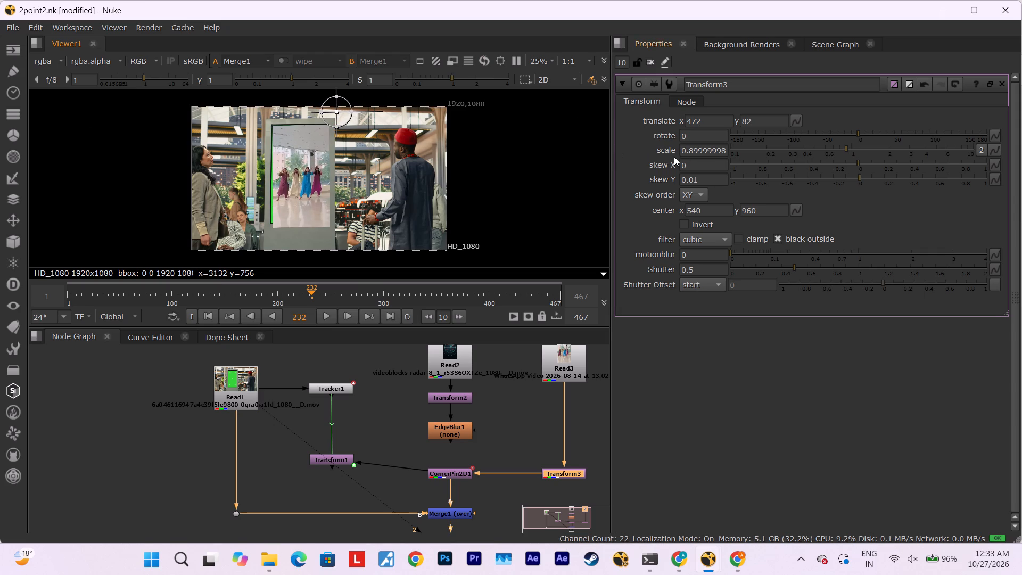
Split Transform3's scale into separate width and height values and set the height to 0.75.
click(674, 155)
click(983, 153)
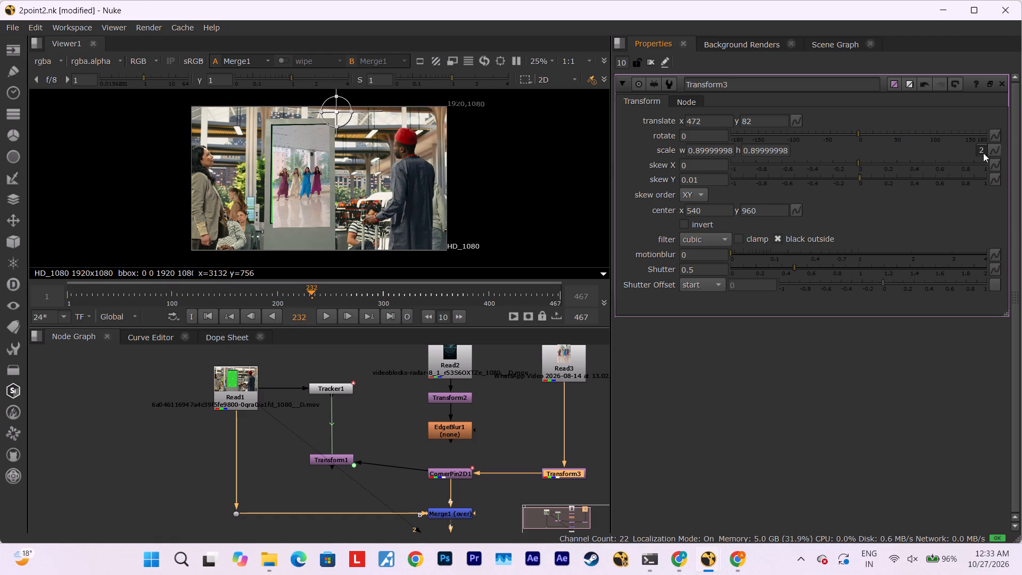
click(787, 155)
key(BackSpace)
key(BackSpace)
key(BackSpace)
key(BackSpace)
key(BackSpace)
key(BackSpace)
key(BackSpace)
key(BackSpace)
text(75)
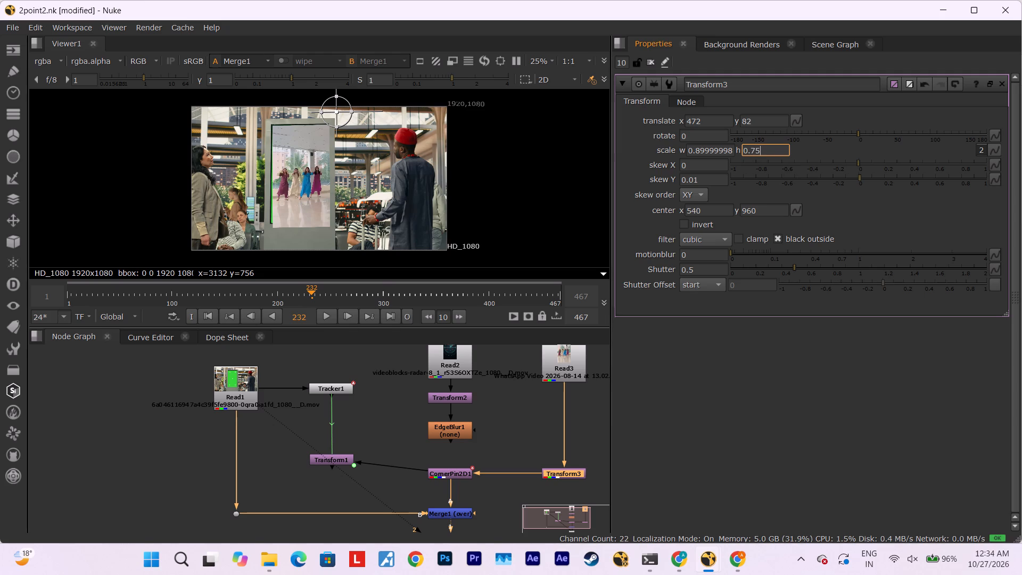
key(Return)
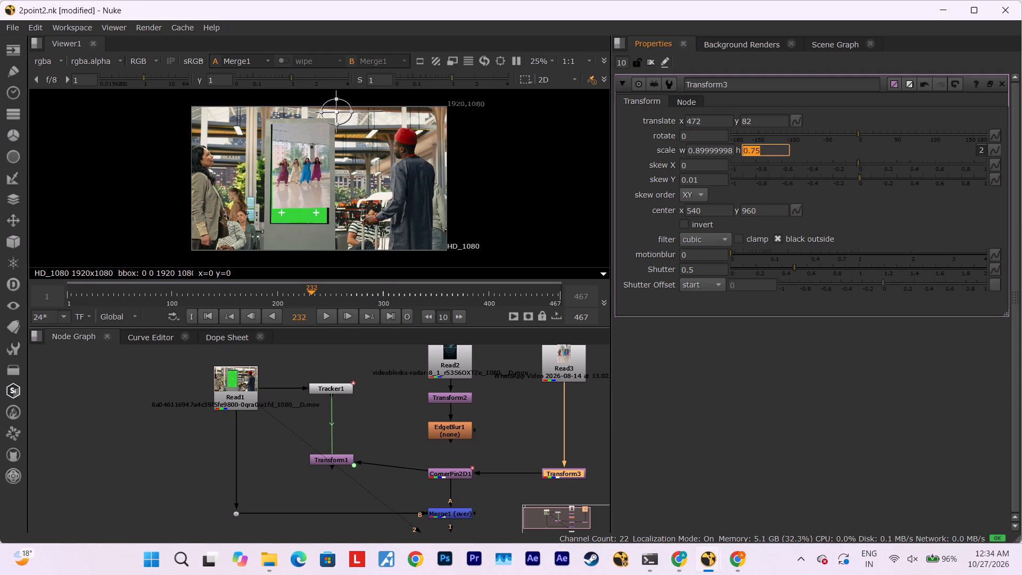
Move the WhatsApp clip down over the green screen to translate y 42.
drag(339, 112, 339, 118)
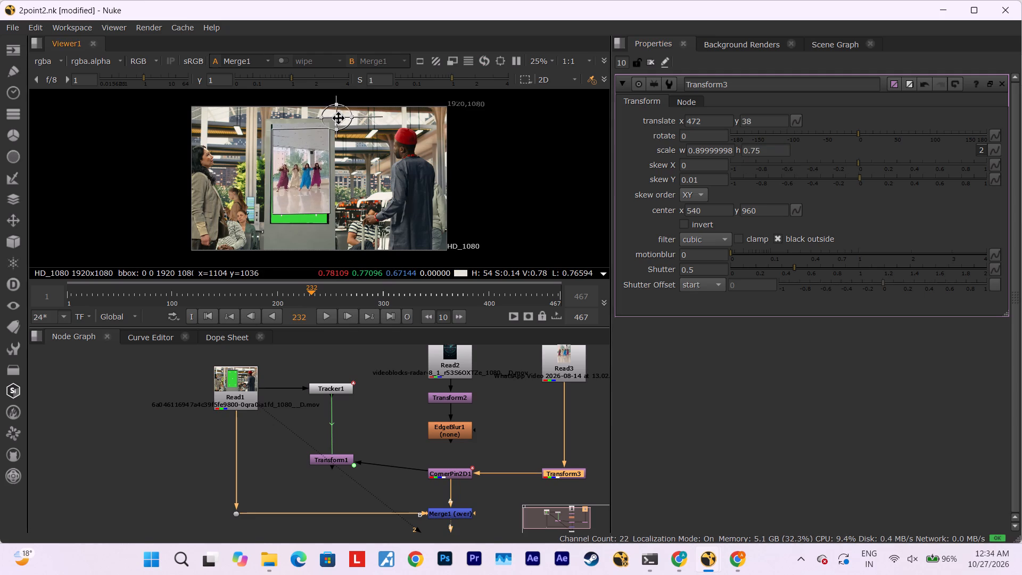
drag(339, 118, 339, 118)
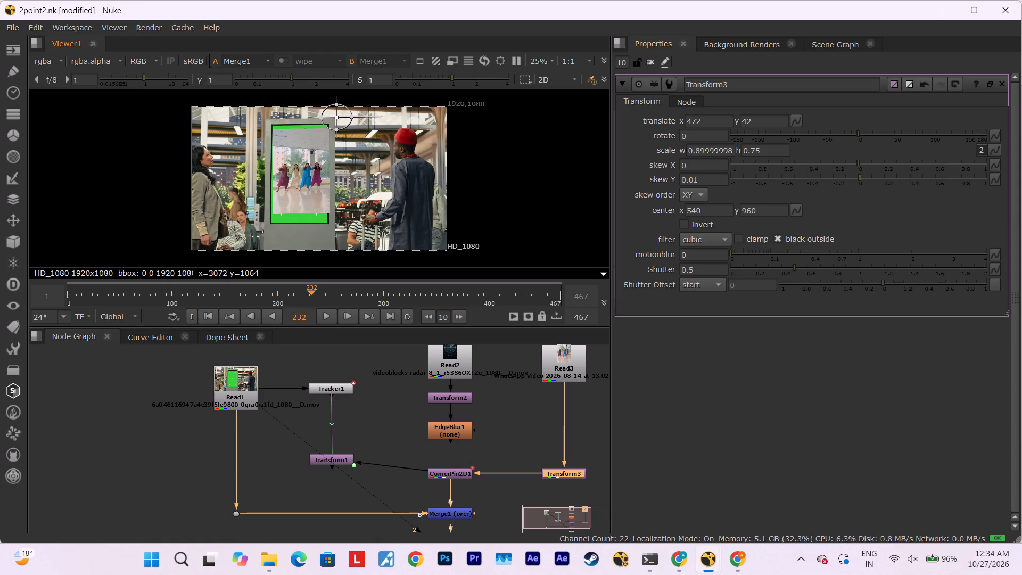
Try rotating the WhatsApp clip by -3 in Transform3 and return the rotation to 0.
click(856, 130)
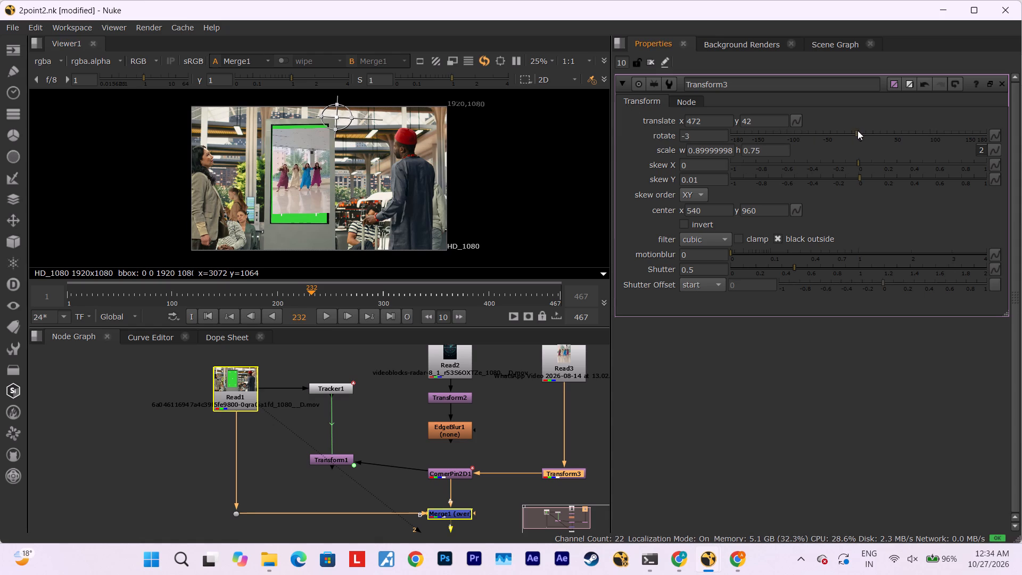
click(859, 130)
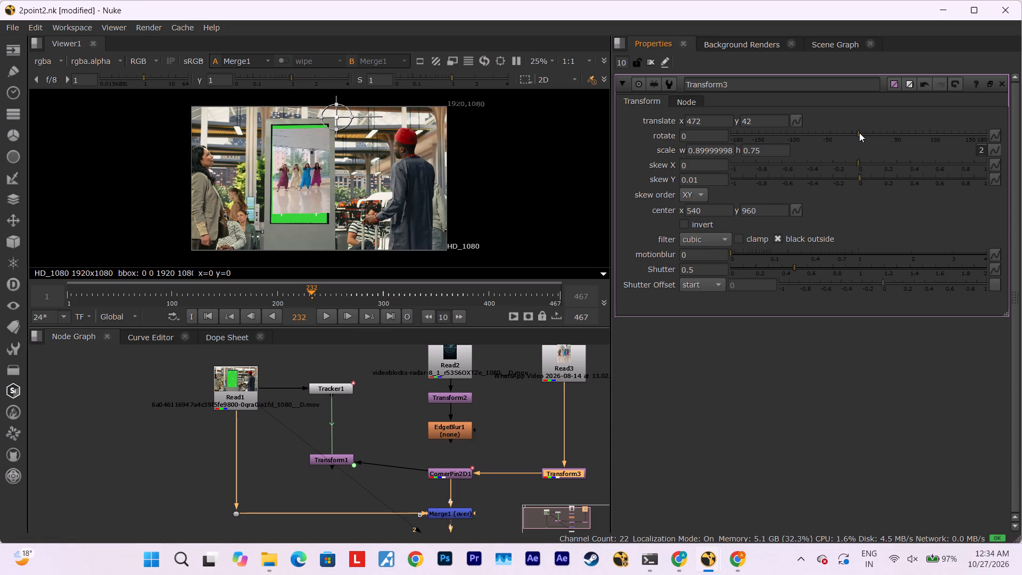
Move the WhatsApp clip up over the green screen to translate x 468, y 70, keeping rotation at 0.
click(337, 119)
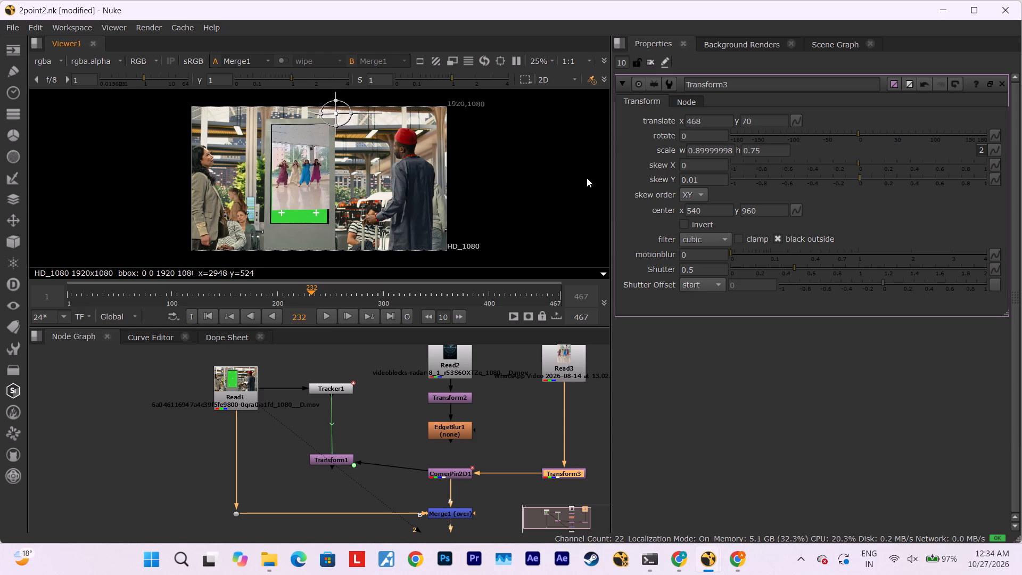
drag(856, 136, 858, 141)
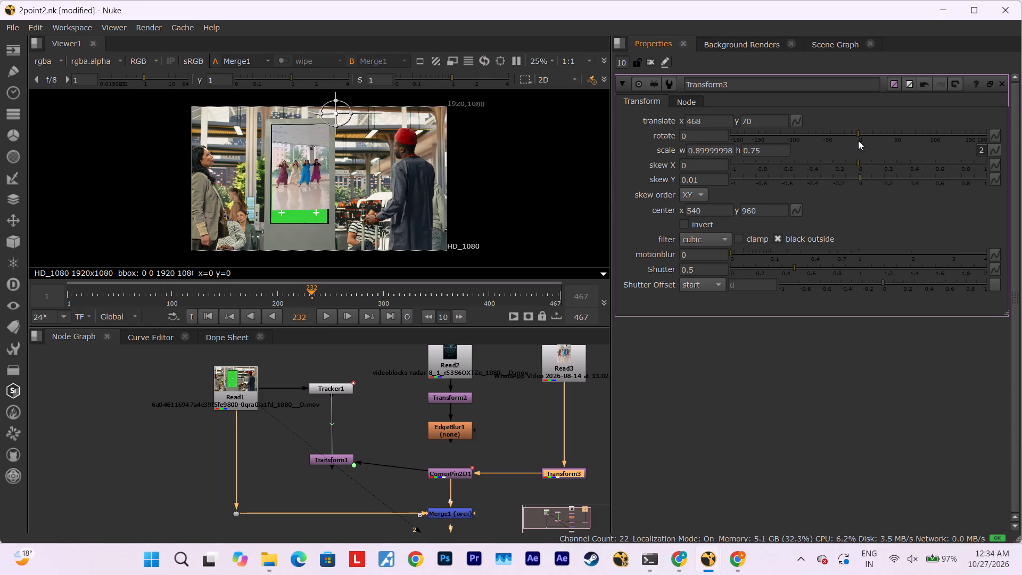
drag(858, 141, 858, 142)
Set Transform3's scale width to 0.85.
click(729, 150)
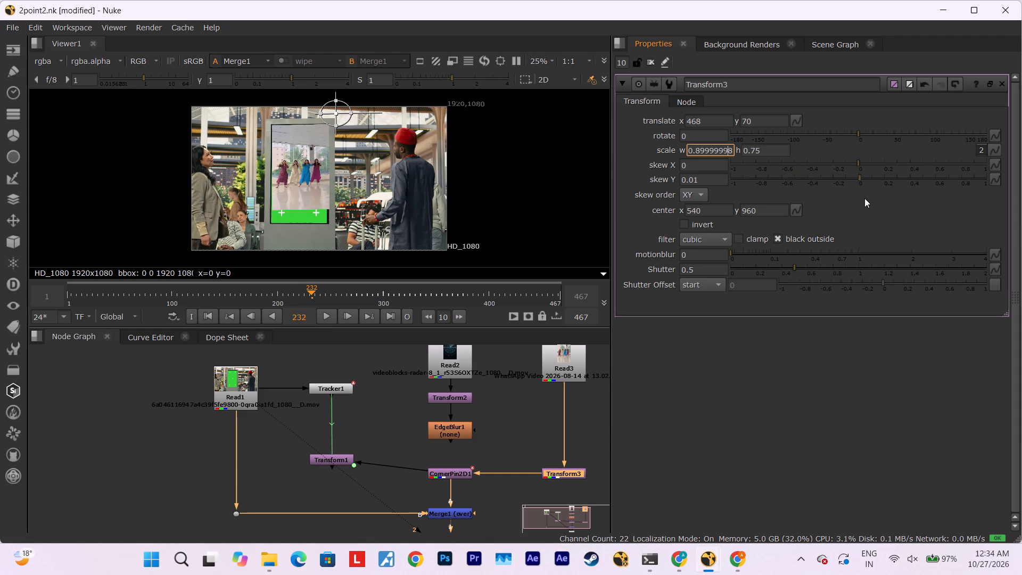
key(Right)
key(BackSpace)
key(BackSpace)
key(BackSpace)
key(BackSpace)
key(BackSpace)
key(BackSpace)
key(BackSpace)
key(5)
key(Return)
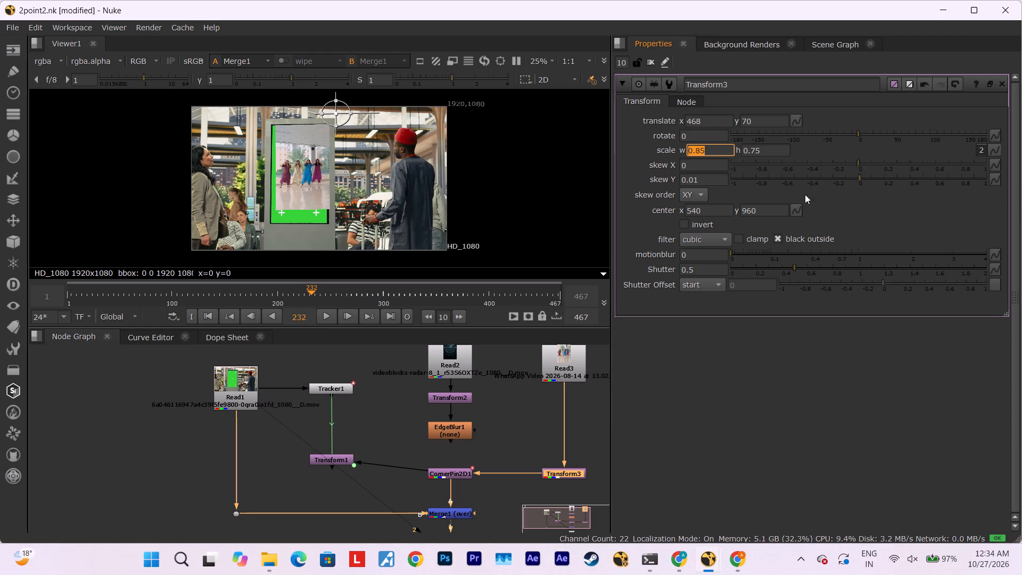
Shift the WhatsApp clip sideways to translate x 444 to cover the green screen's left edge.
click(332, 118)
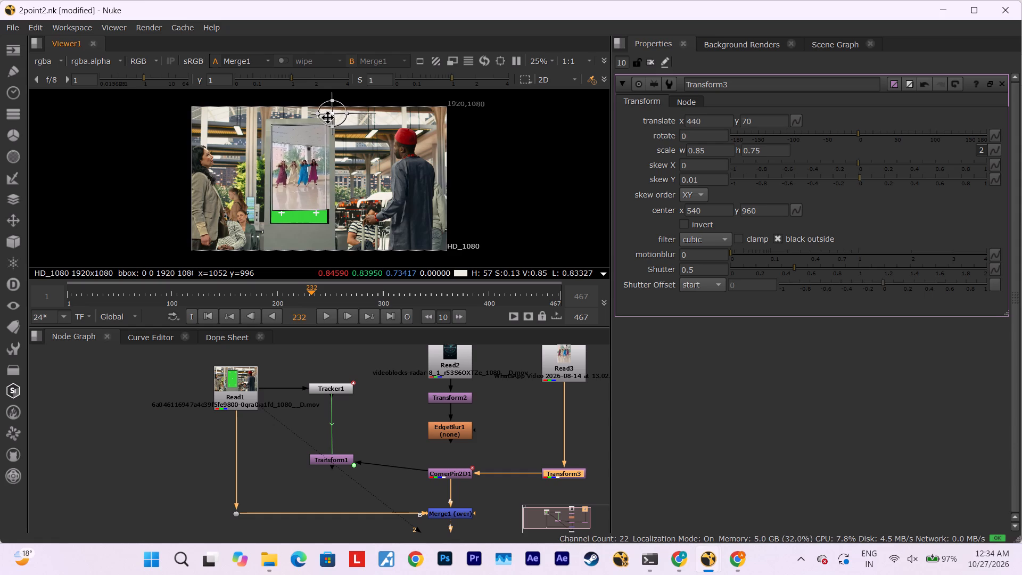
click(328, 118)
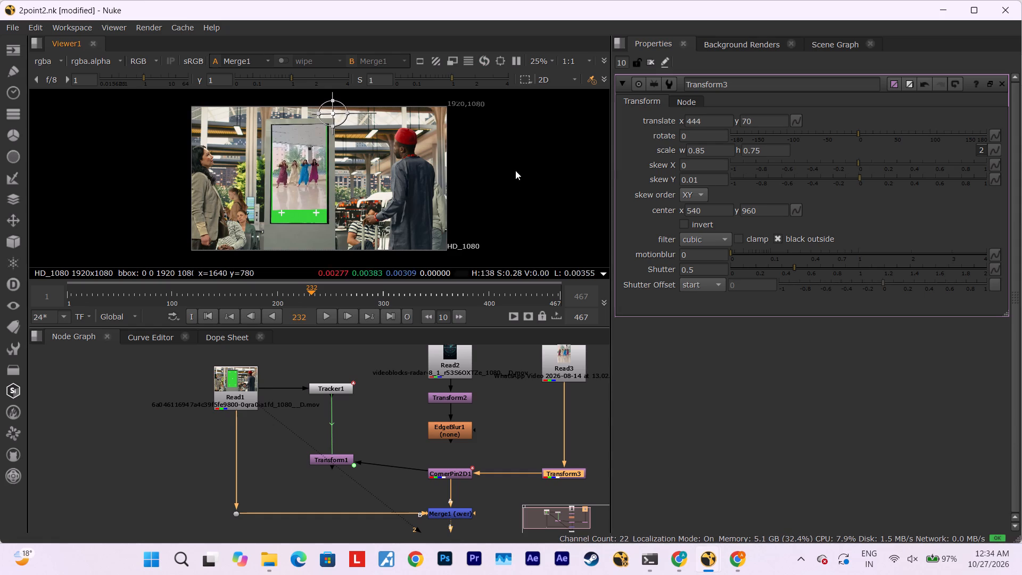
Set Transform3's scale width to 0.86, trying 0.855 first.
click(712, 151)
key(5)
key(Return)
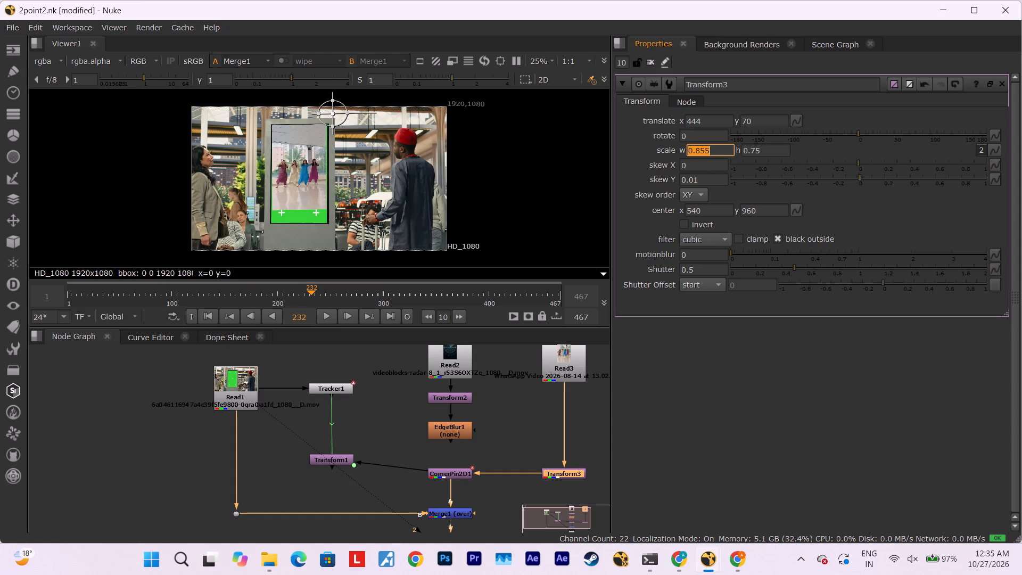
click(737, 387)
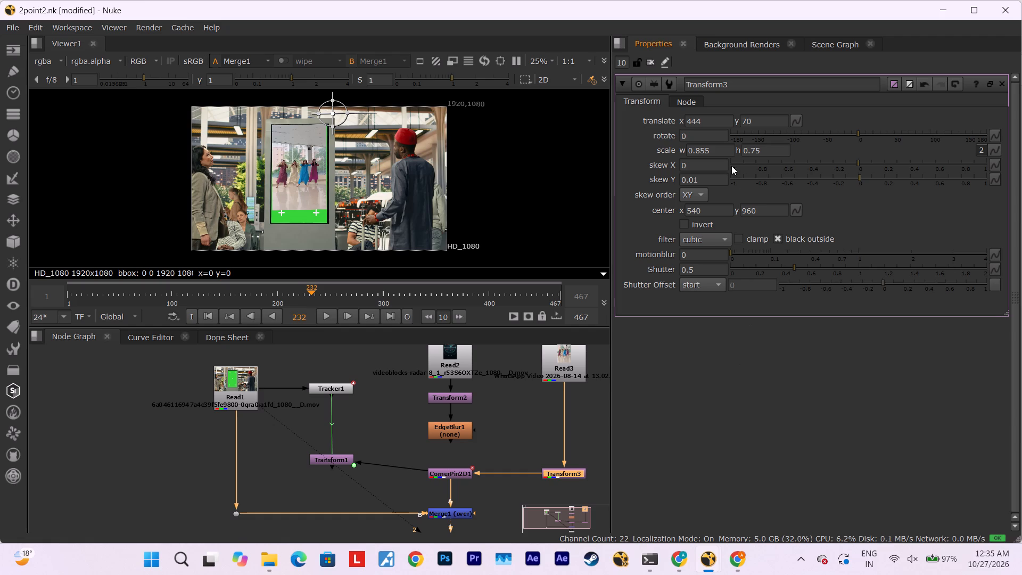
click(719, 157)
click(719, 152)
key(BackSpace)
key(BackSpace)
key(6)
key(Return)
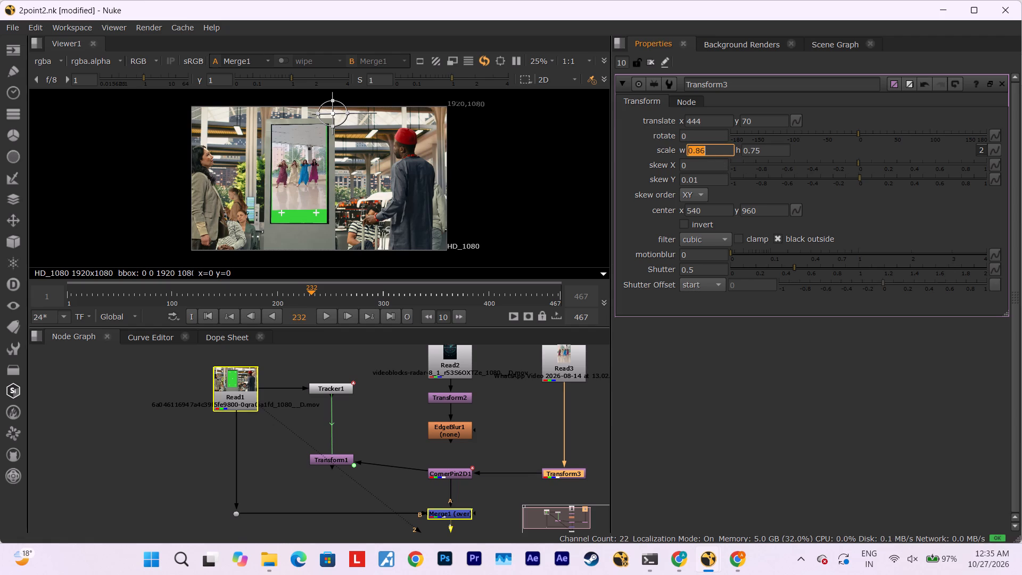
click(700, 415)
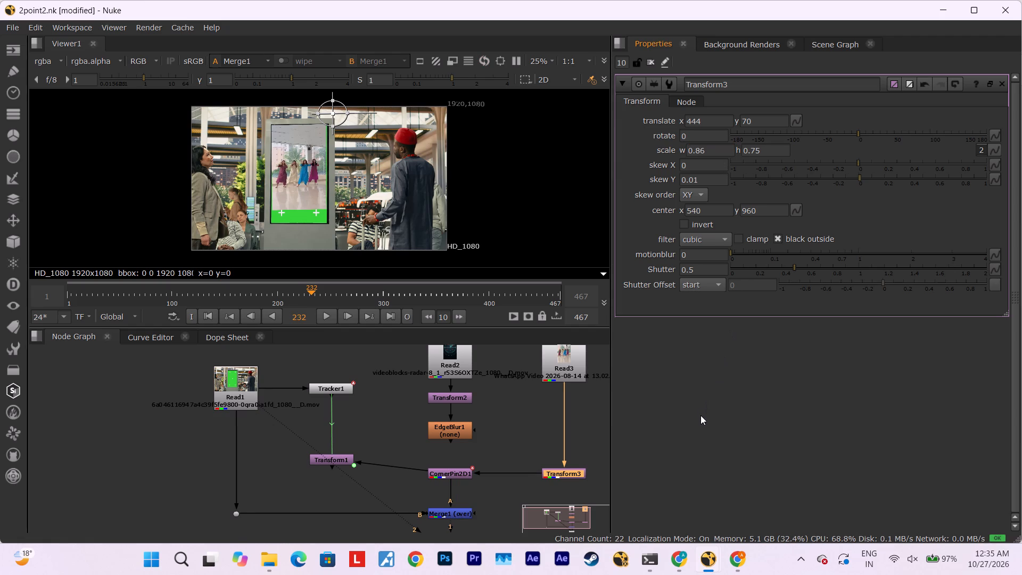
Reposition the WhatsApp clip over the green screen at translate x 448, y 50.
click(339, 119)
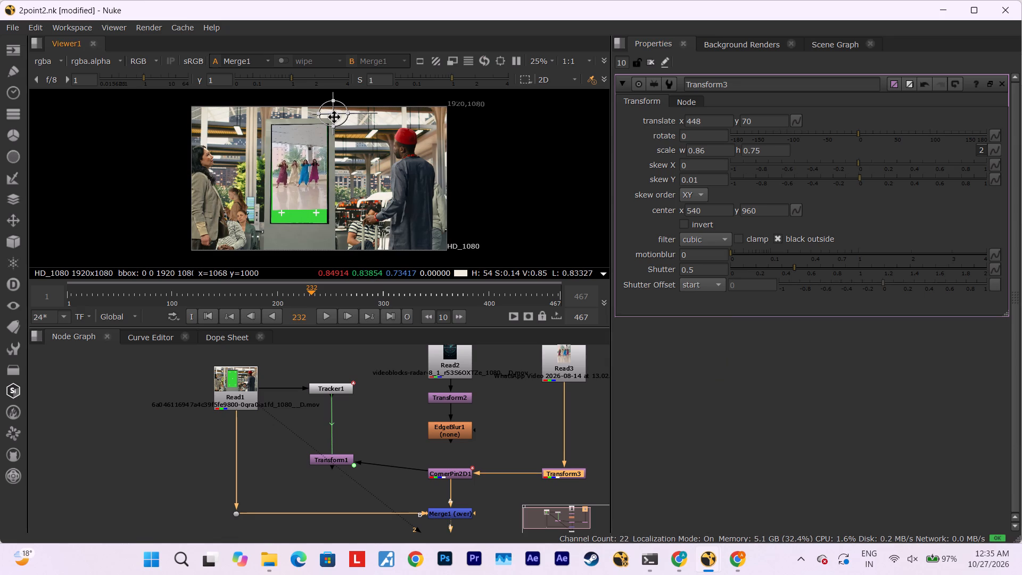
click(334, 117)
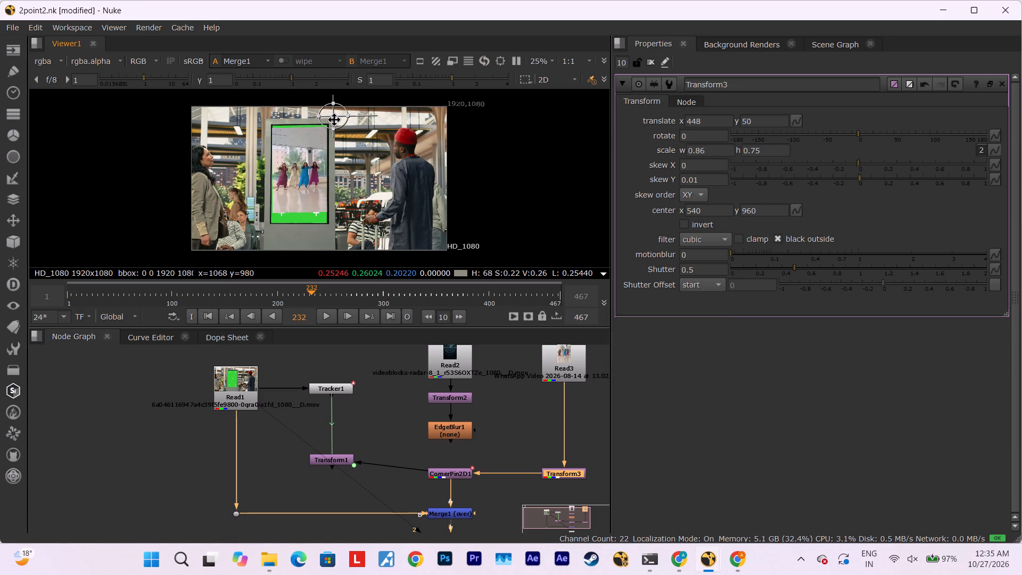
Set Transform3's scale height to 0.85, trying 0.8 and 0.83 first.
click(769, 150)
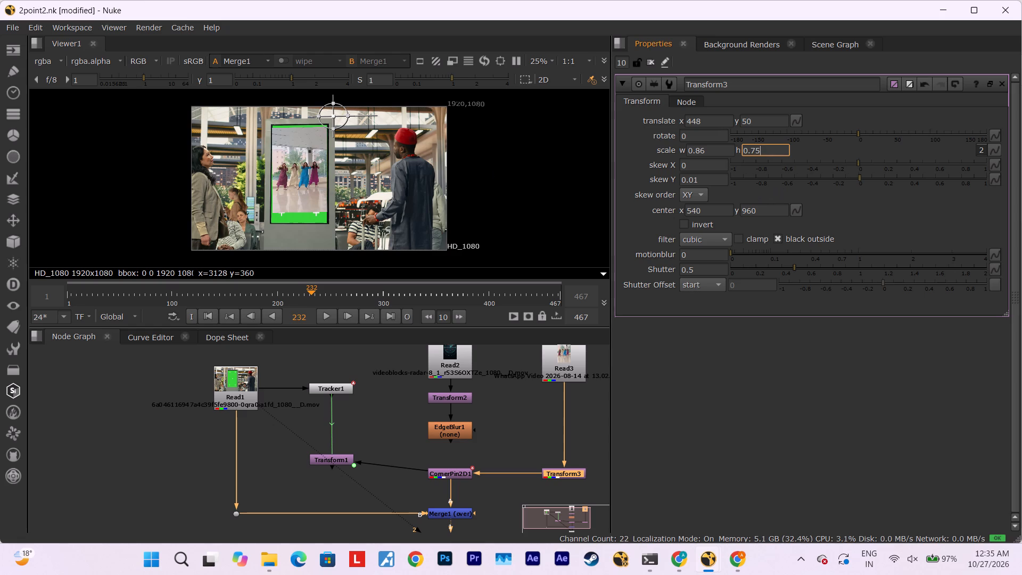
key(BackSpace)
key(BackSpace)
key(8)
key(Return)
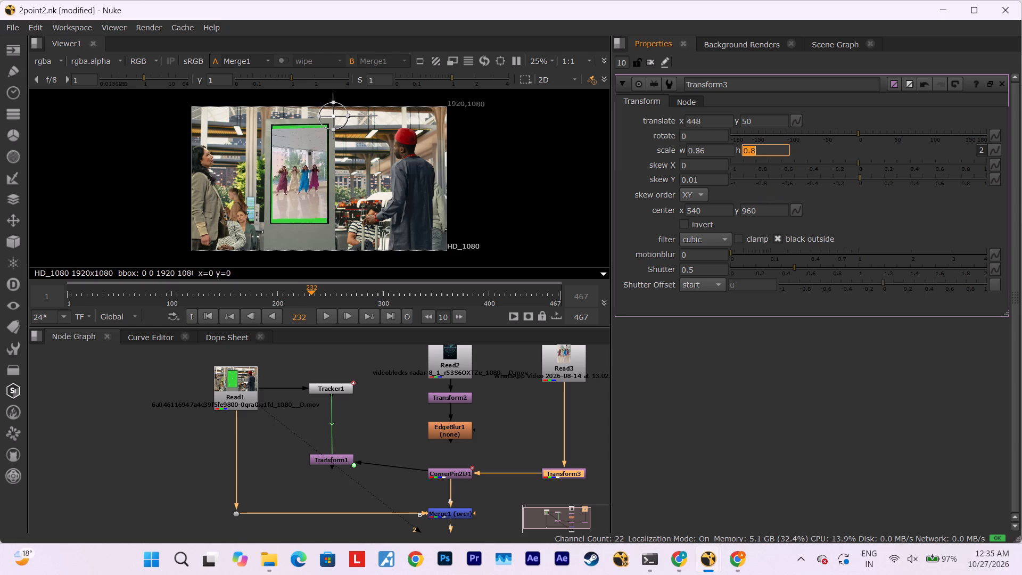
key(Right)
key(3)
key(Return)
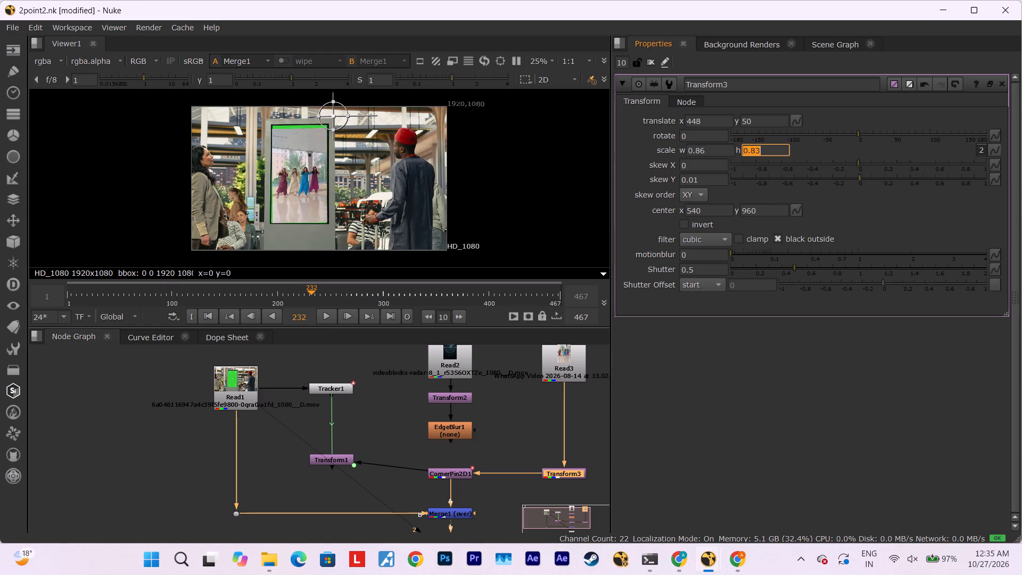
key(Right)
key(BackSpace)
key(5)
key(Return)
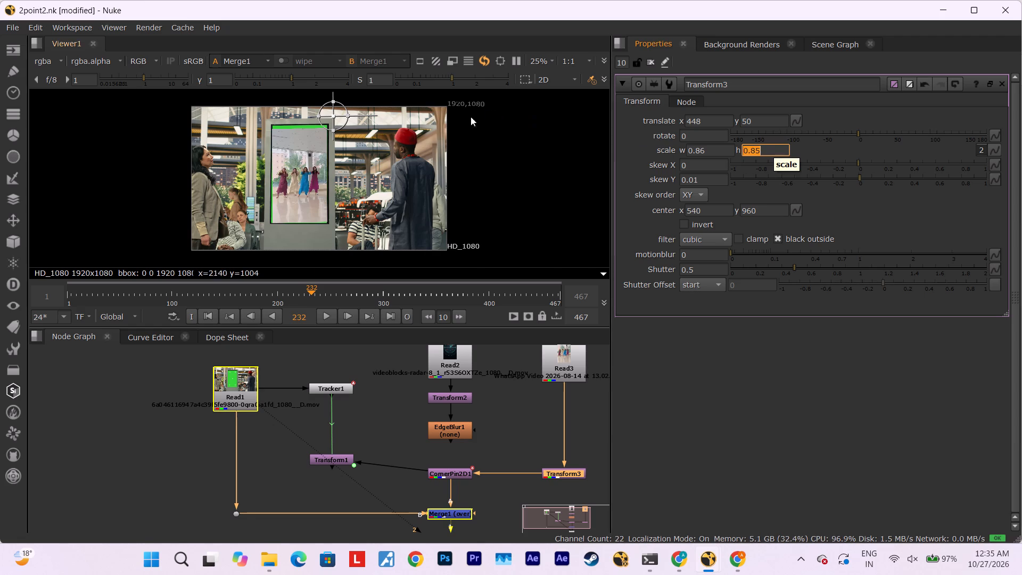
Move the WhatsApp clip up over the green screen to translate x 452, y 82.
click(328, 122)
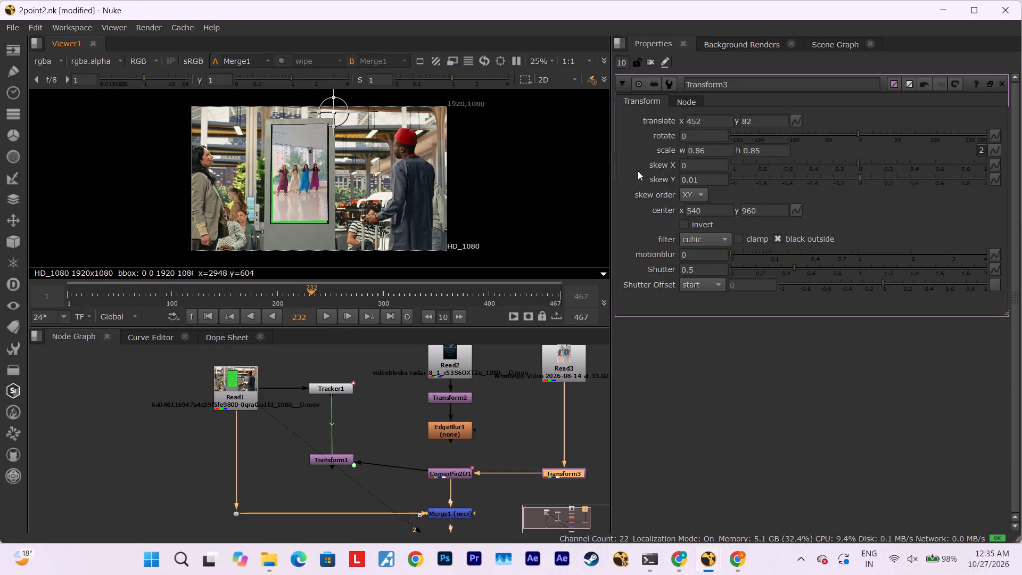
Set Transform3's scale height to 0.87, trying 0.88 first.
click(773, 153)
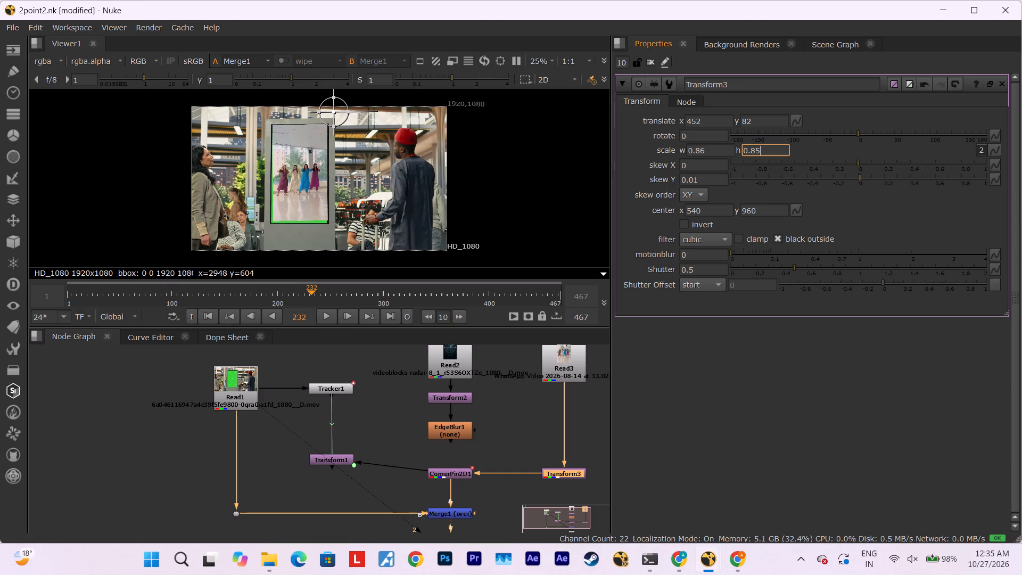
key(BackSpace)
key(8)
key(Return)
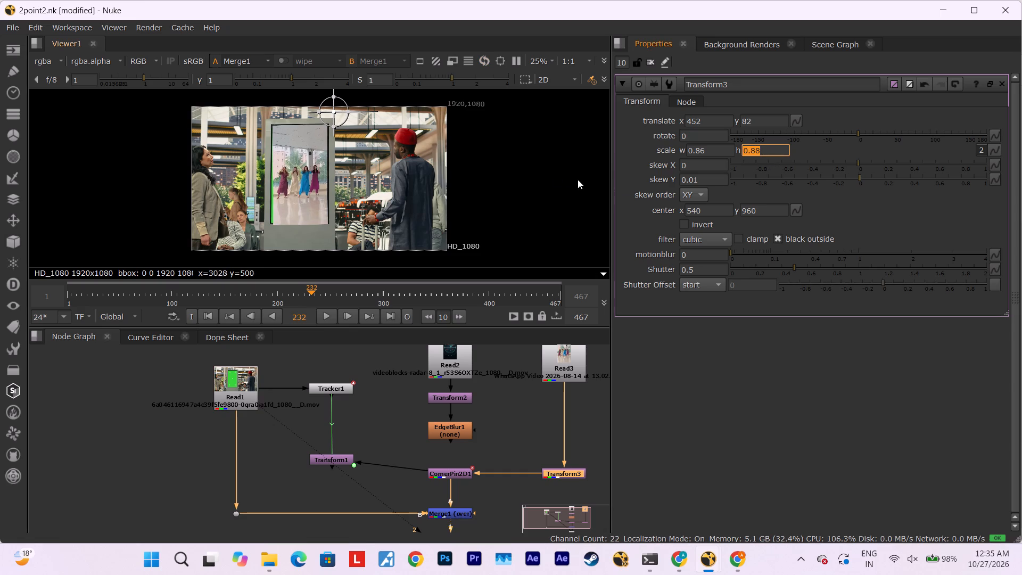
click(765, 149)
key(BackSpace)
key(7)
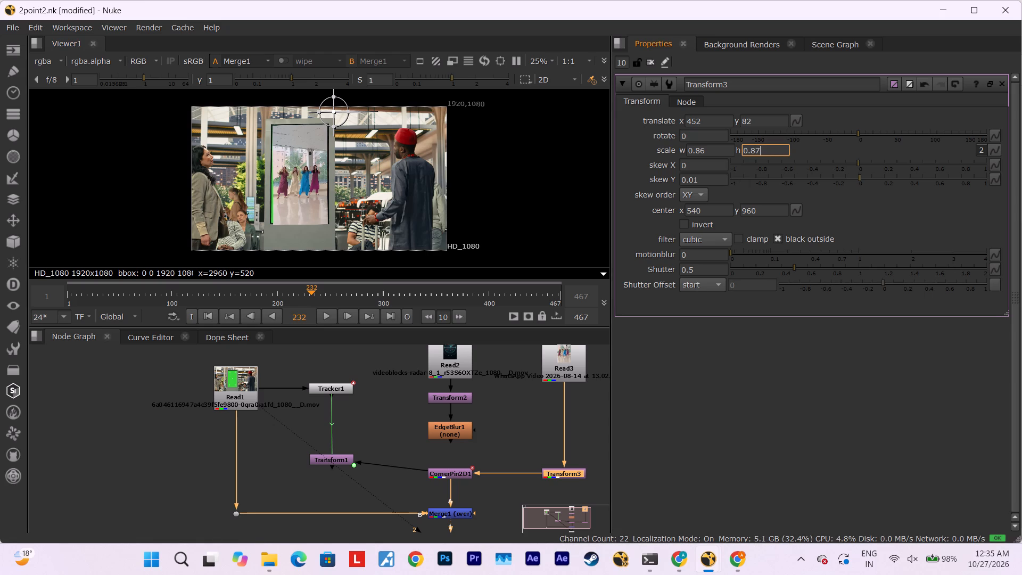
key(Return)
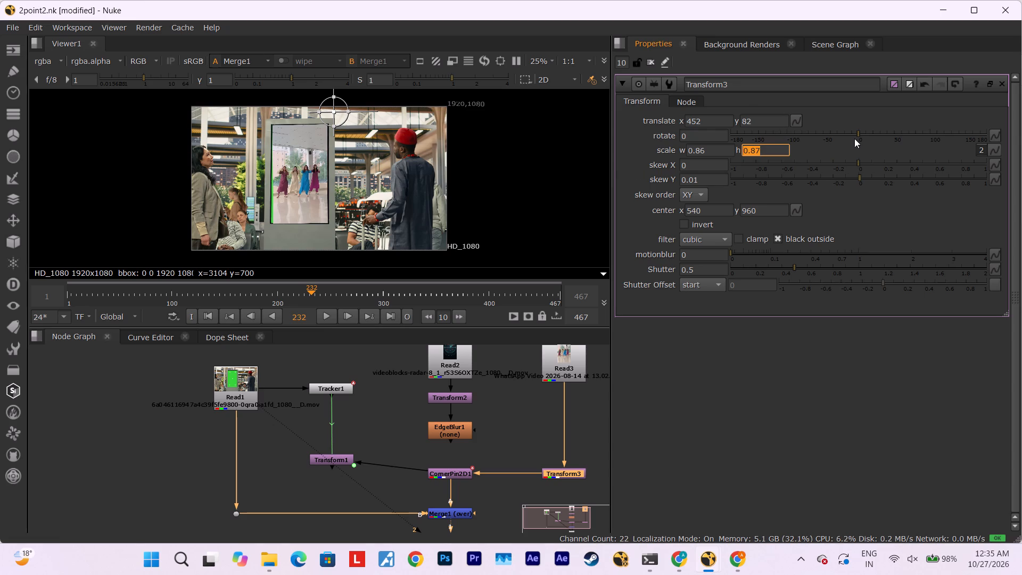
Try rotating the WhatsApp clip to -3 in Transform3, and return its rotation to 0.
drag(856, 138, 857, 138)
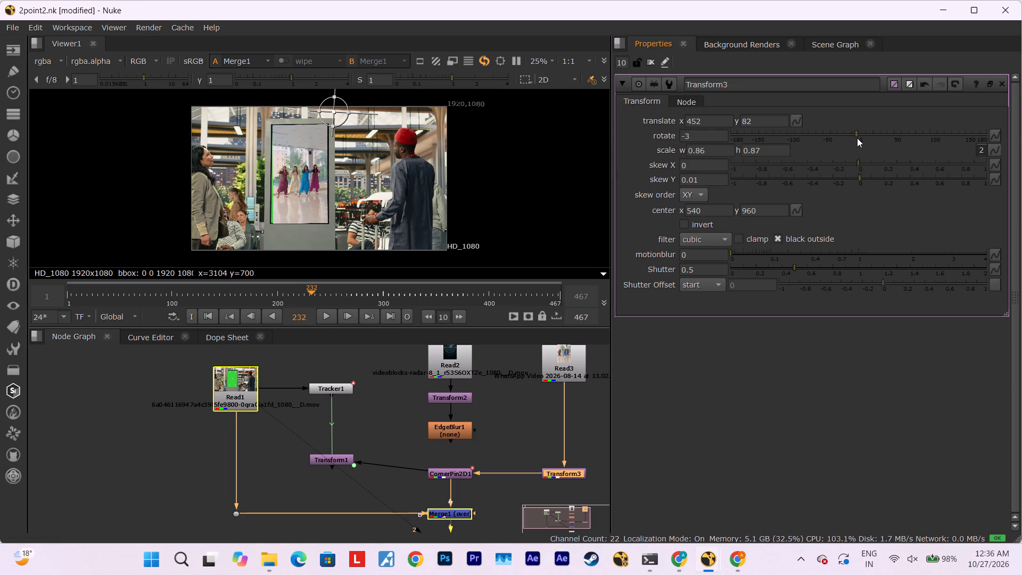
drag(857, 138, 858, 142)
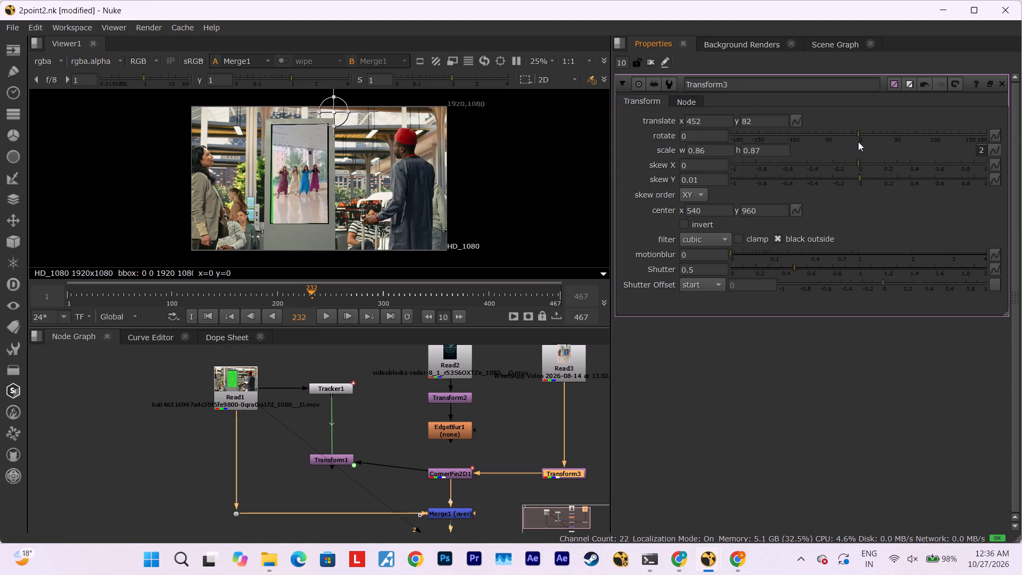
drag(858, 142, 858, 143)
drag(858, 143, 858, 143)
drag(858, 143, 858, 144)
Set Transform3's scale width to 0.865.
click(714, 151)
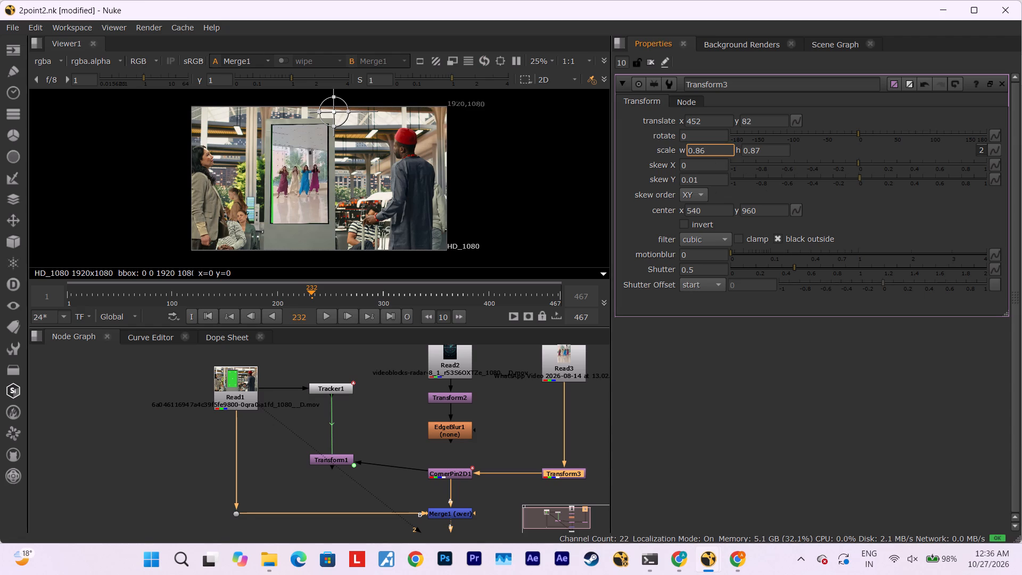
key(5)
key(Return)
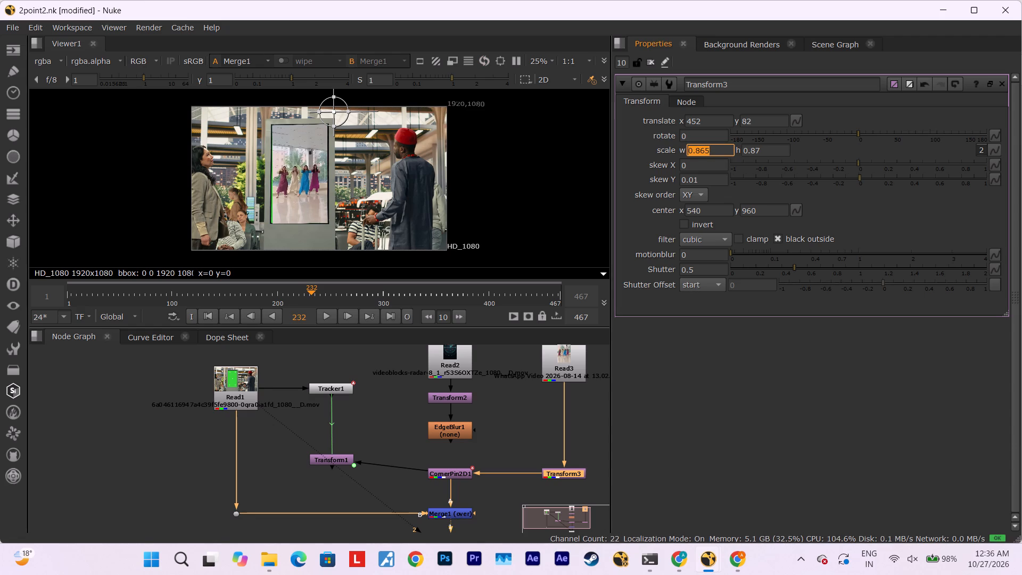
click(749, 348)
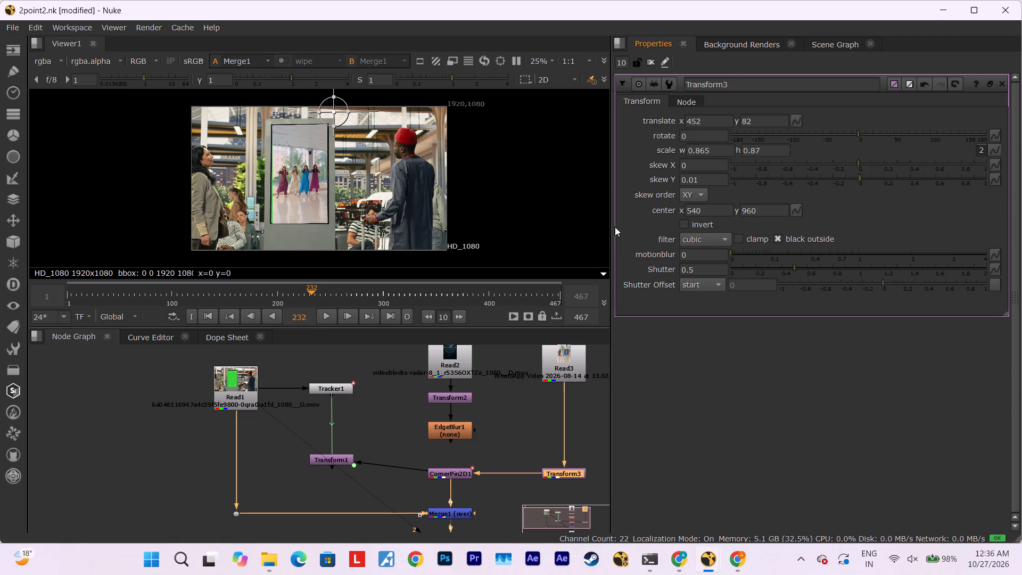
Reposition the WhatsApp clip over the green screen at translate x 448, y 78.
click(339, 116)
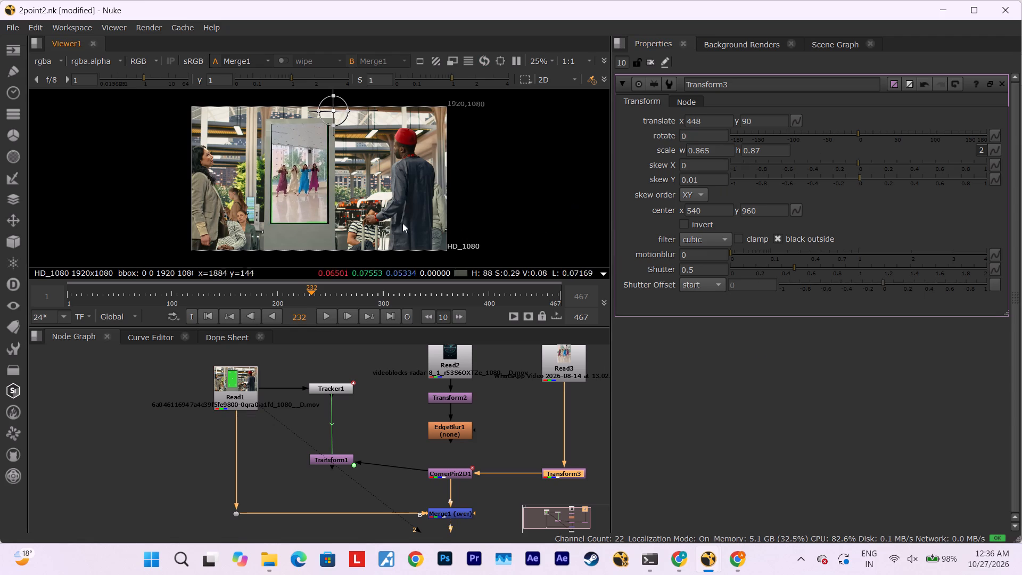
drag(341, 129, 336, 138)
key(ctrl+z)
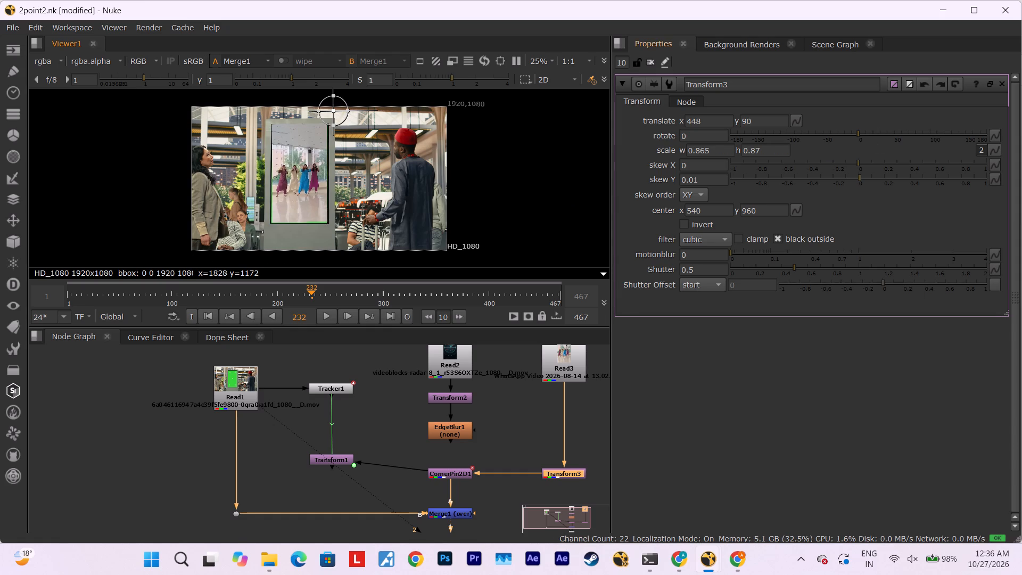
click(335, 110)
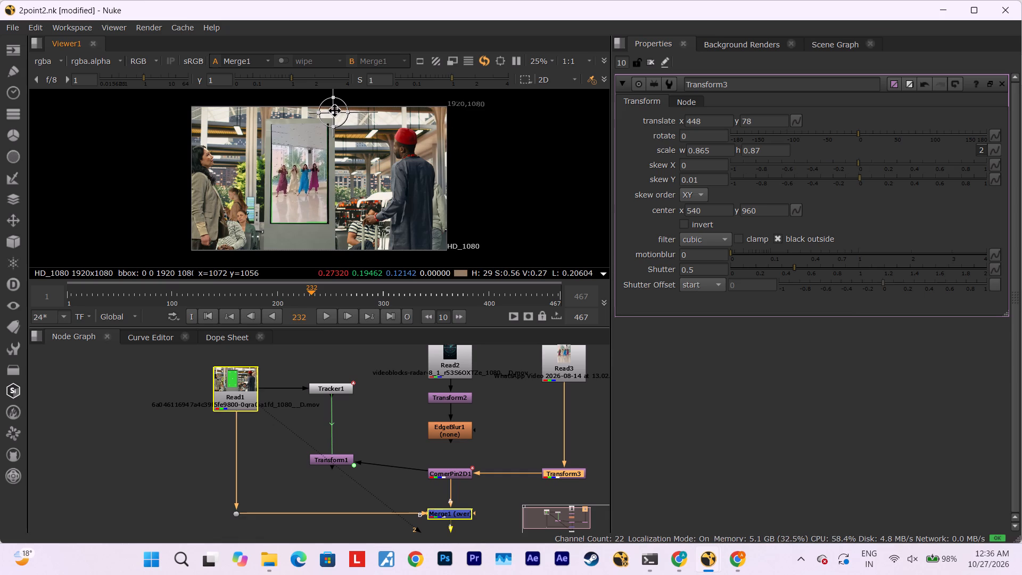
click(335, 111)
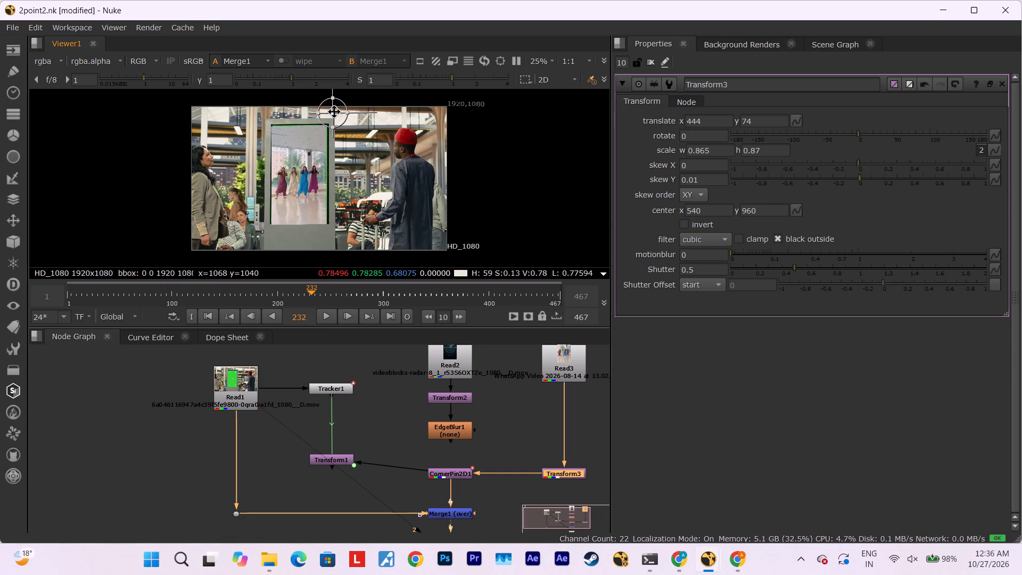
click(334, 112)
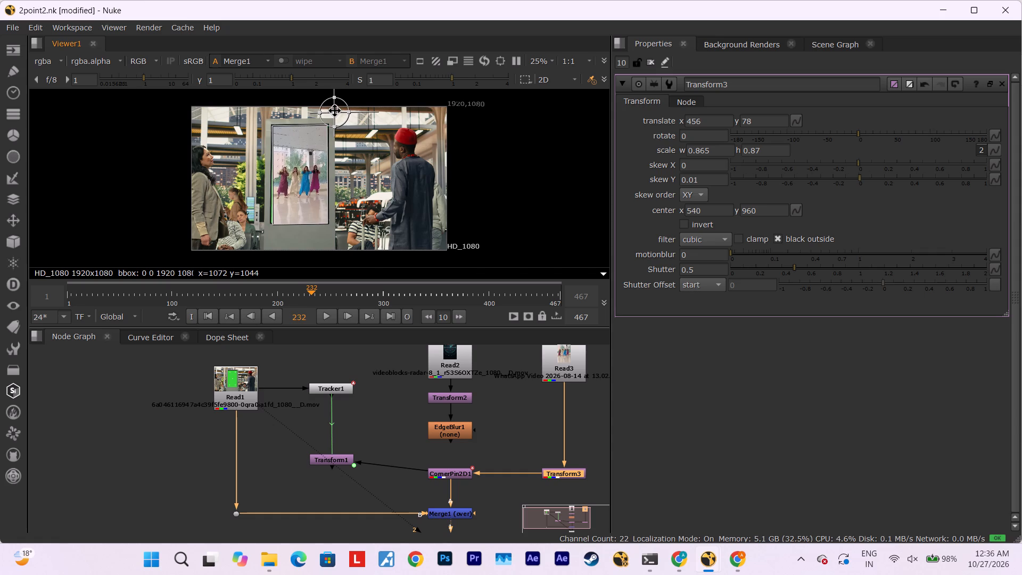
Rotate the WhatsApp clip slightly by setting Transform3's rotation to -1.
click(855, 132)
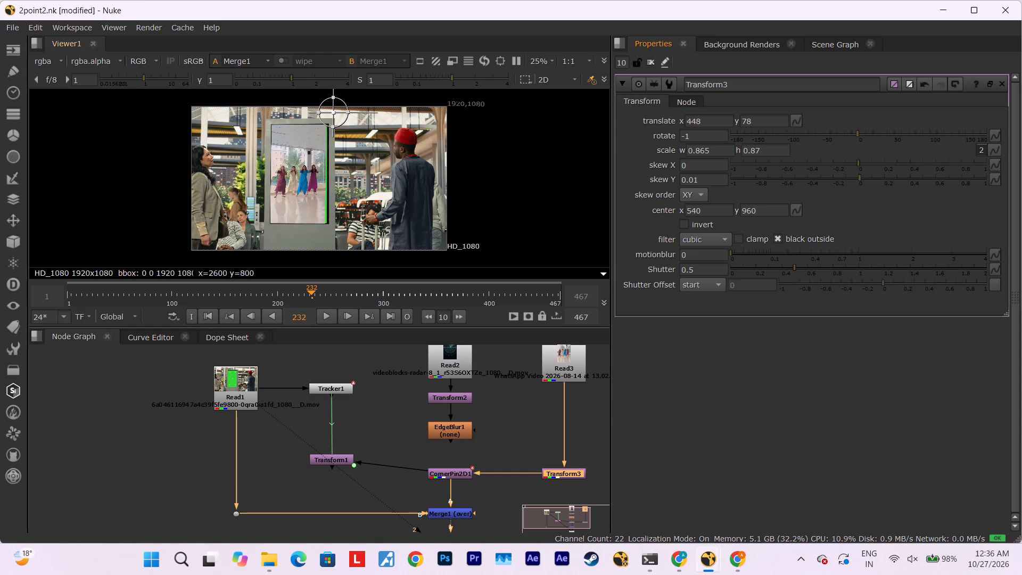
click(698, 192)
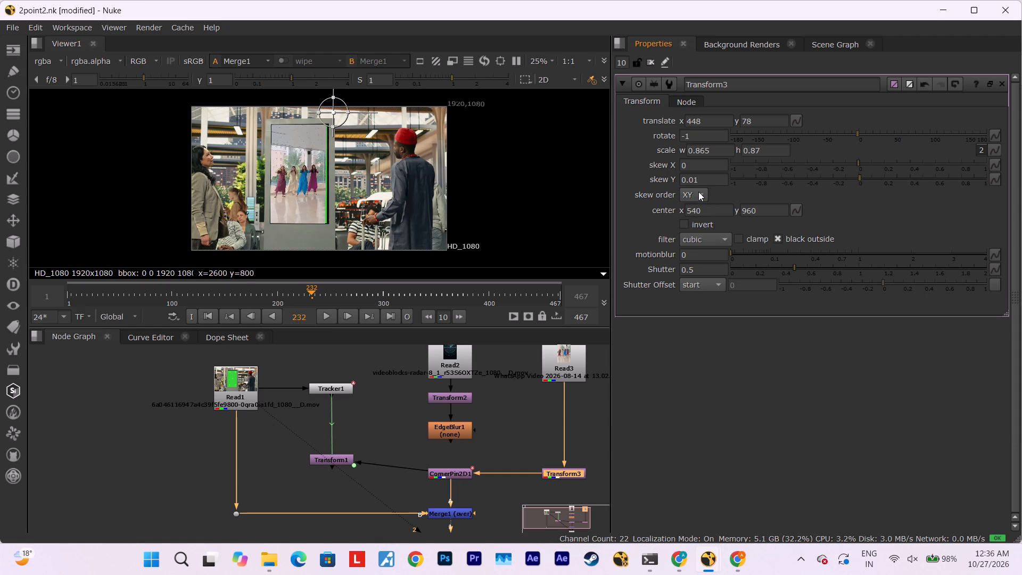
click(698, 192)
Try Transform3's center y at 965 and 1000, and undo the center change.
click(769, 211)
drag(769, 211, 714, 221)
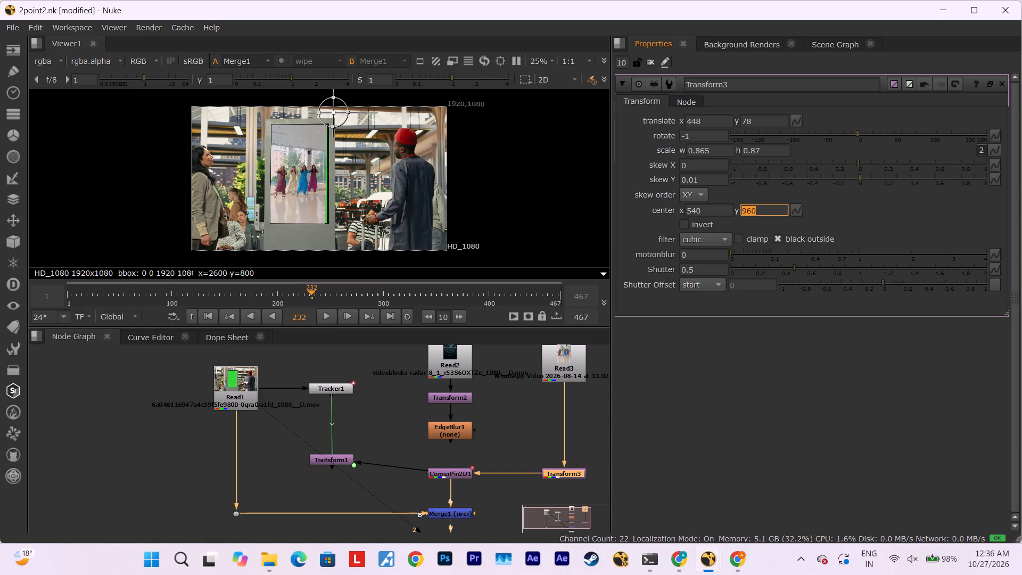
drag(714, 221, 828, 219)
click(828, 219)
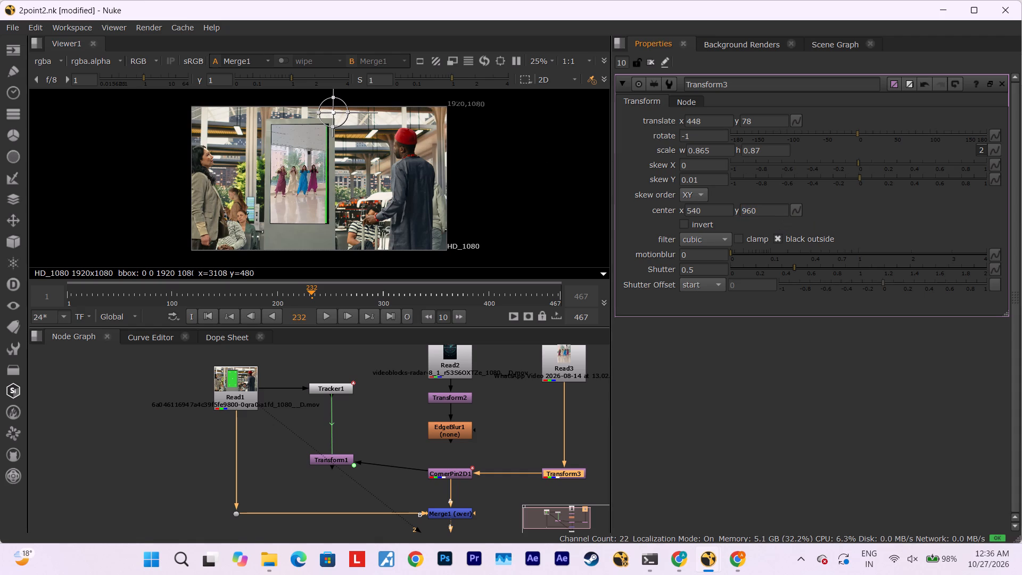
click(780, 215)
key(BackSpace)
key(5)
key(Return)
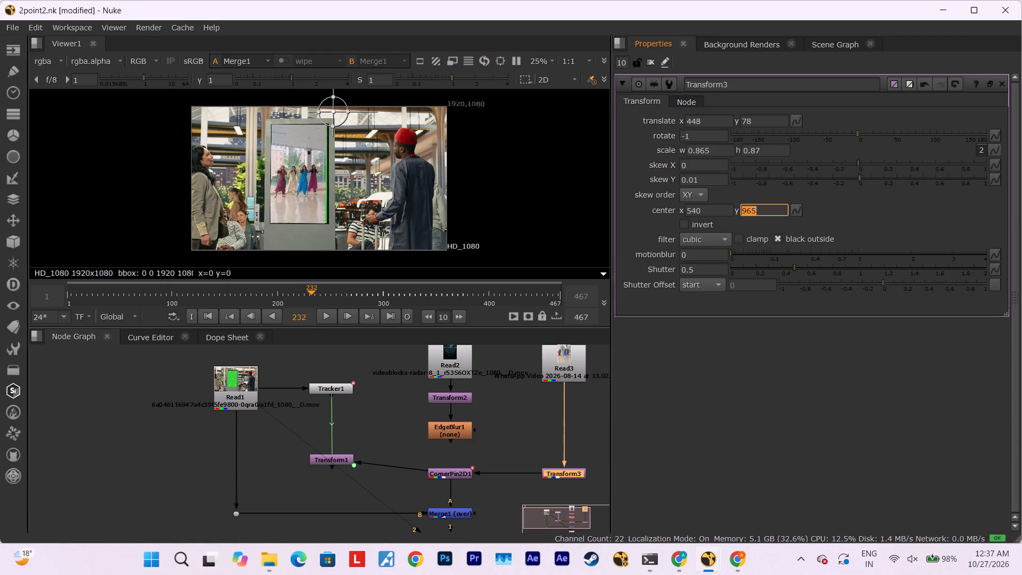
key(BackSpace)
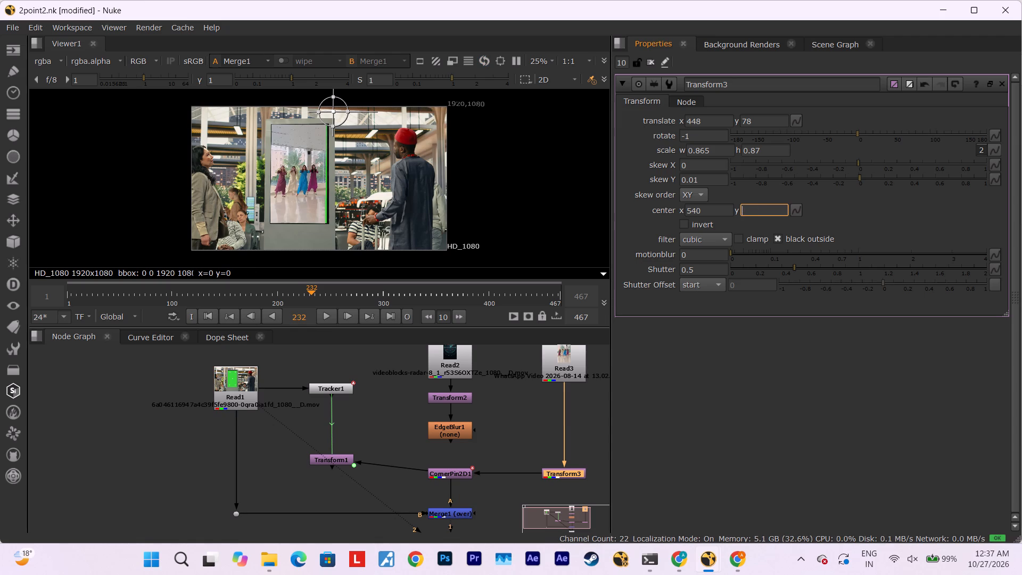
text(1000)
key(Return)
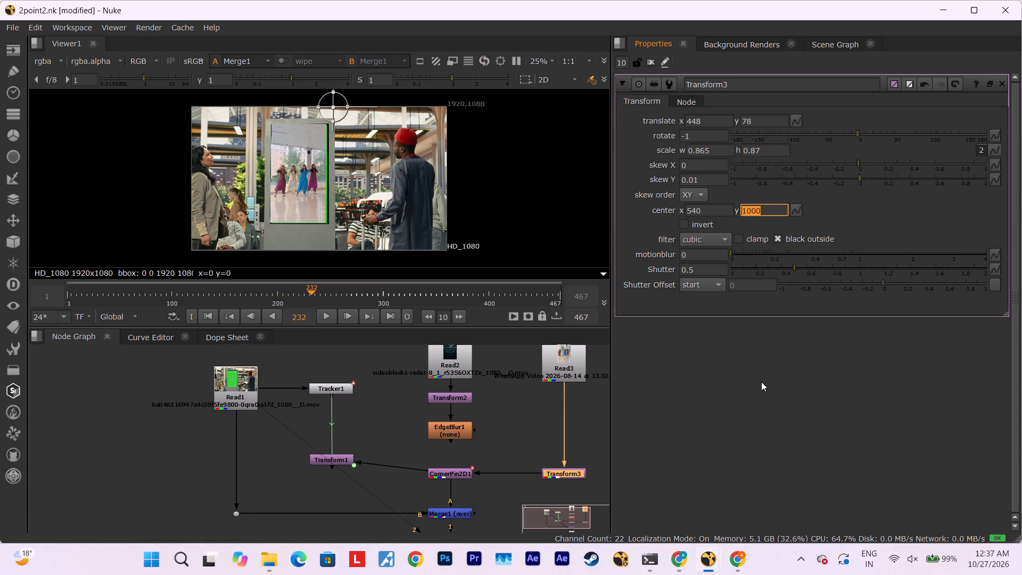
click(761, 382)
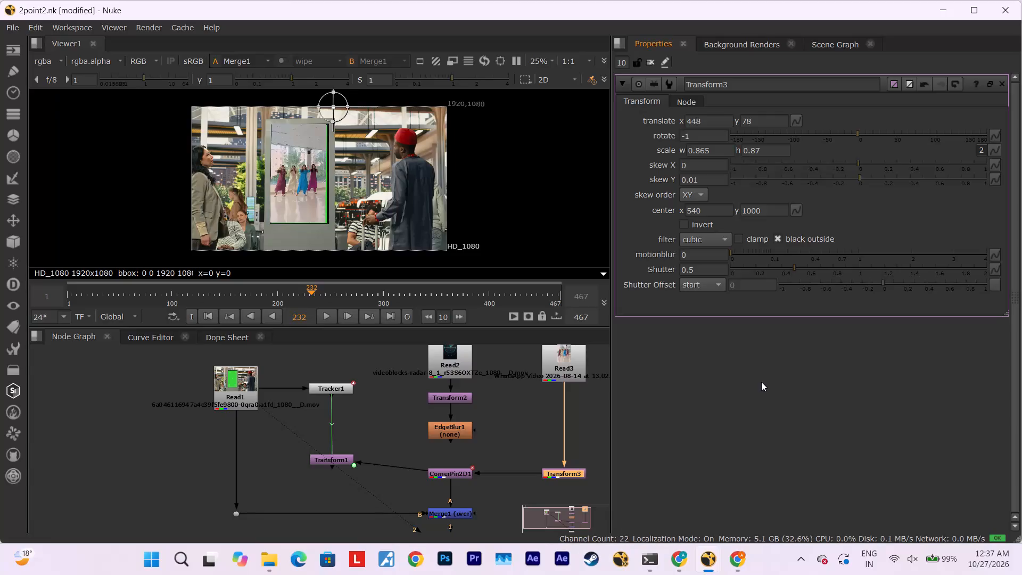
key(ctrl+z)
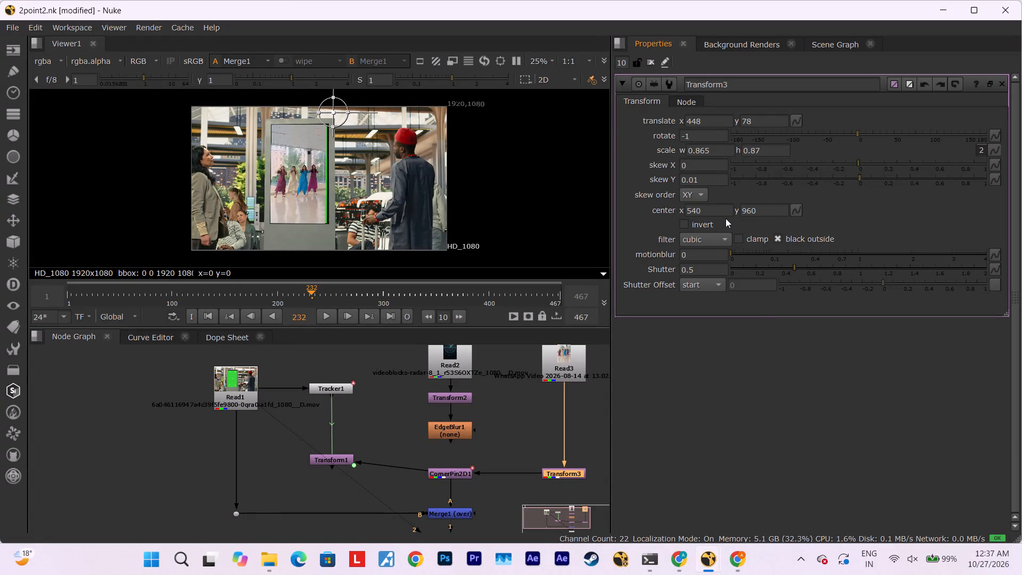
Set Transform3's center x to 610, trying 600 first.
drag(724, 211, 677, 211)
text(600)
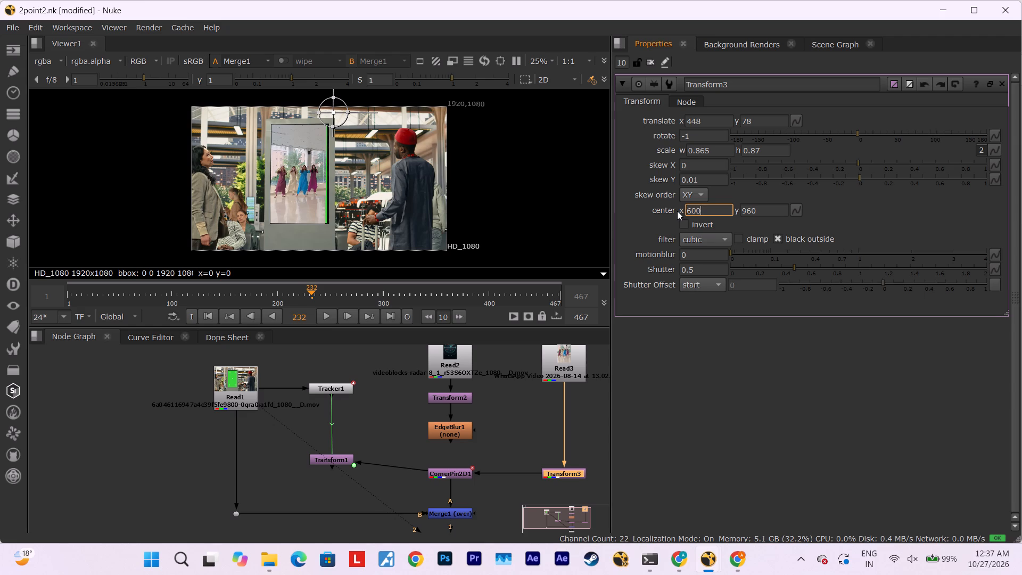
key(Return)
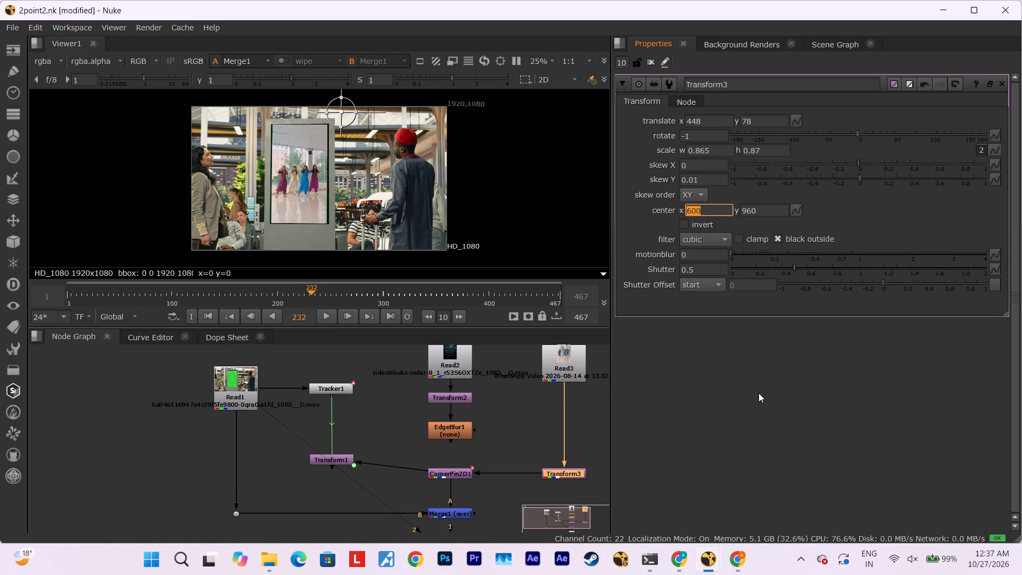
click(759, 393)
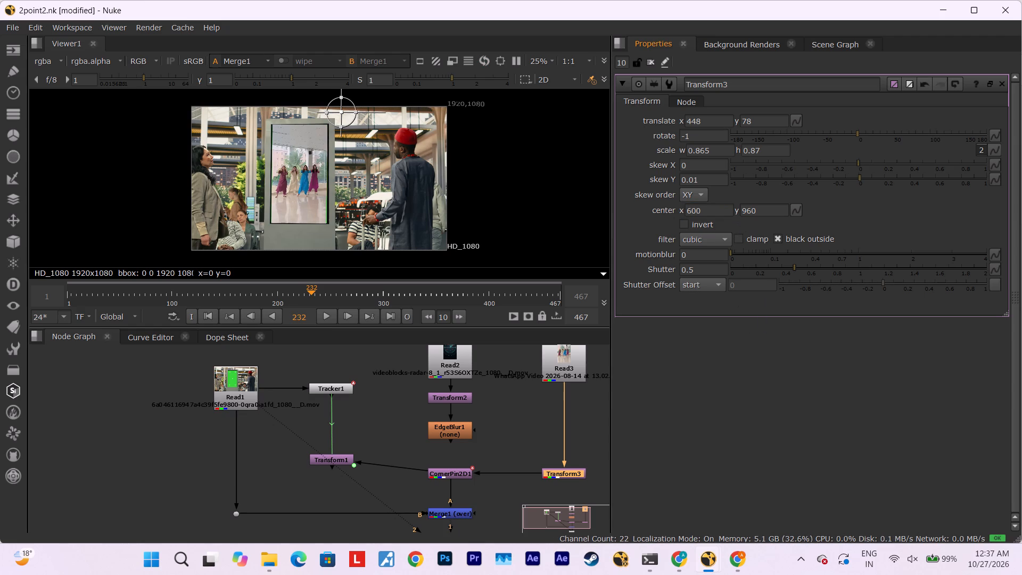
click(724, 206)
key(BackSpace)
key(BackSpace)
text(10)
key(Return)
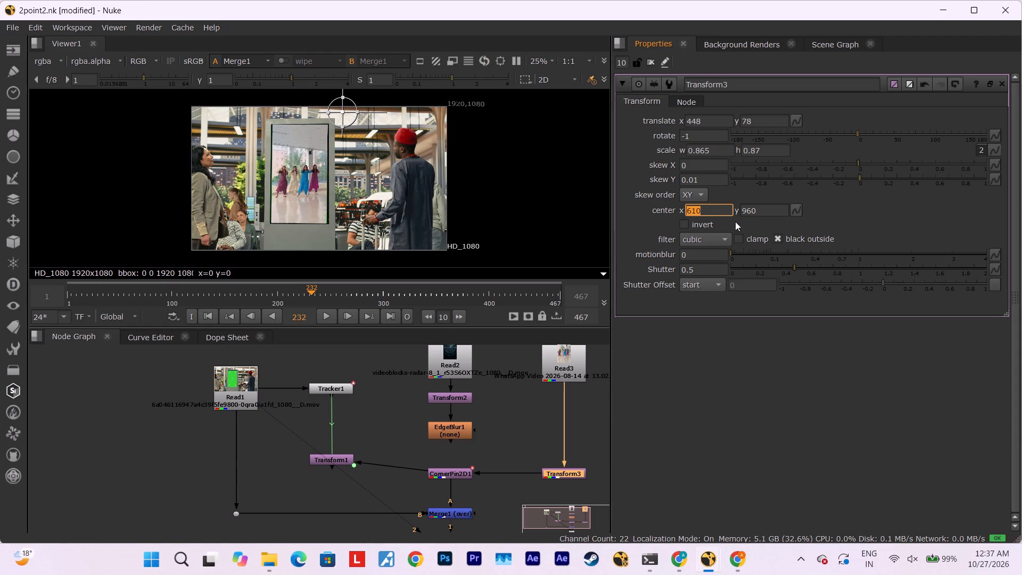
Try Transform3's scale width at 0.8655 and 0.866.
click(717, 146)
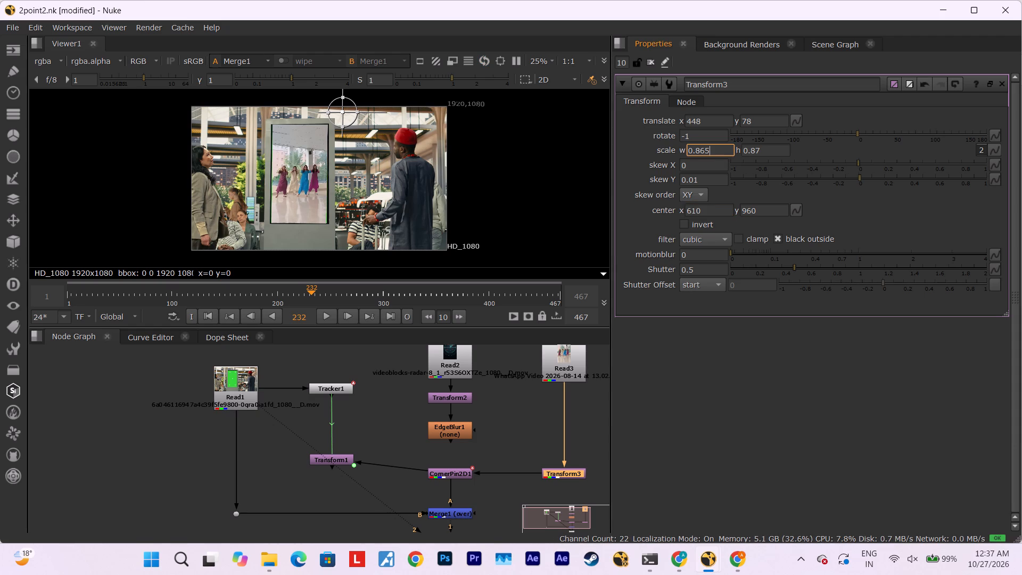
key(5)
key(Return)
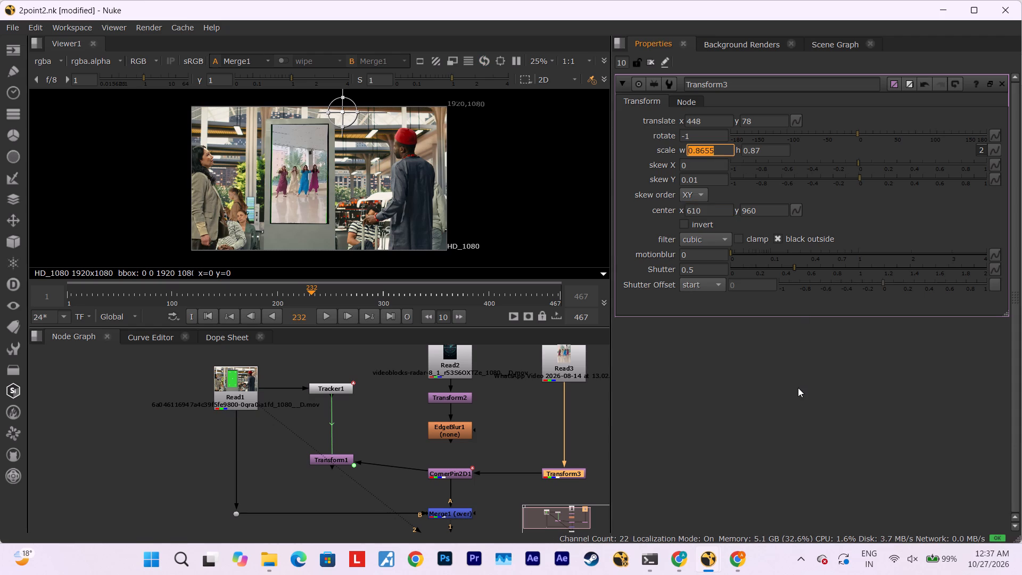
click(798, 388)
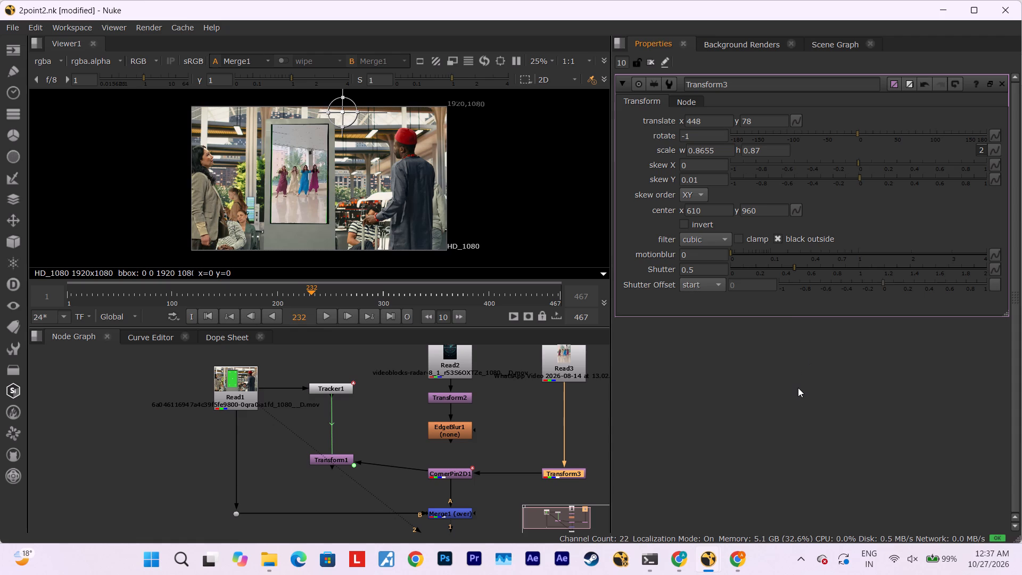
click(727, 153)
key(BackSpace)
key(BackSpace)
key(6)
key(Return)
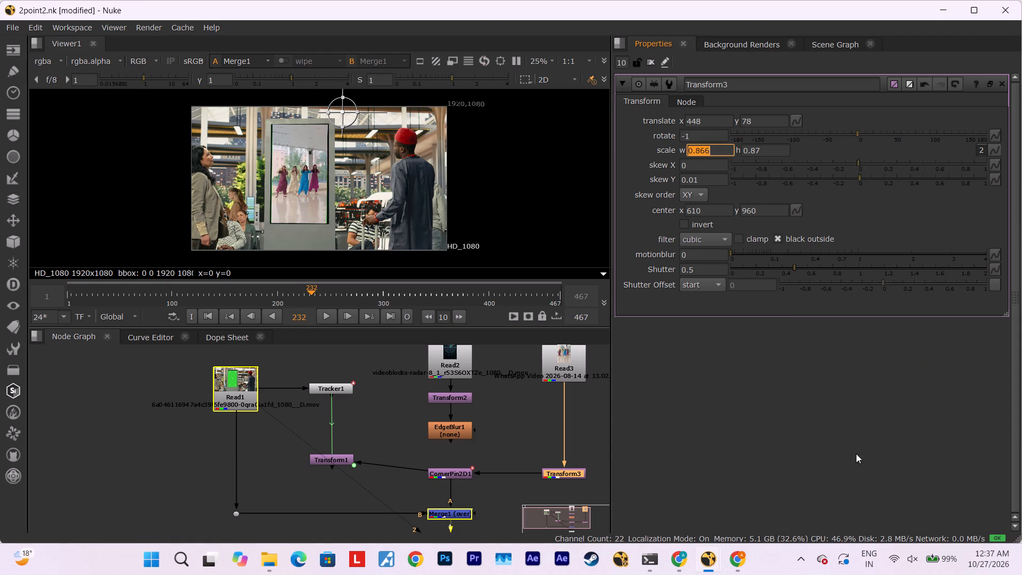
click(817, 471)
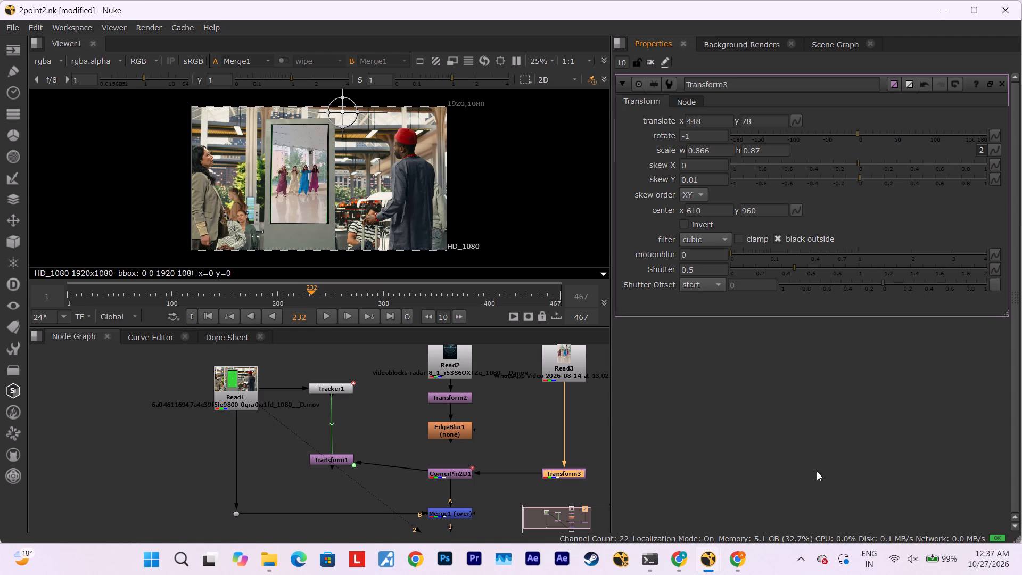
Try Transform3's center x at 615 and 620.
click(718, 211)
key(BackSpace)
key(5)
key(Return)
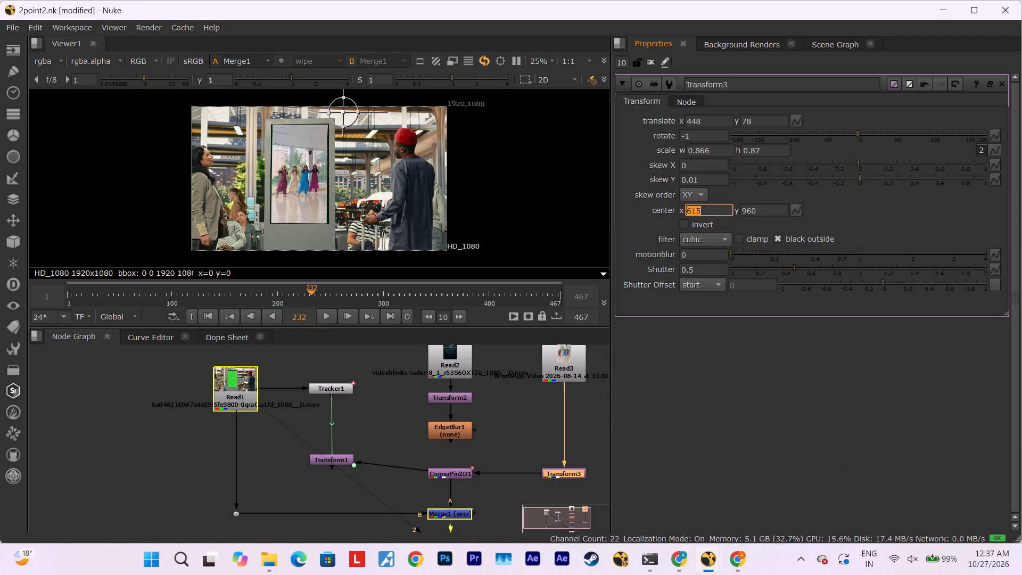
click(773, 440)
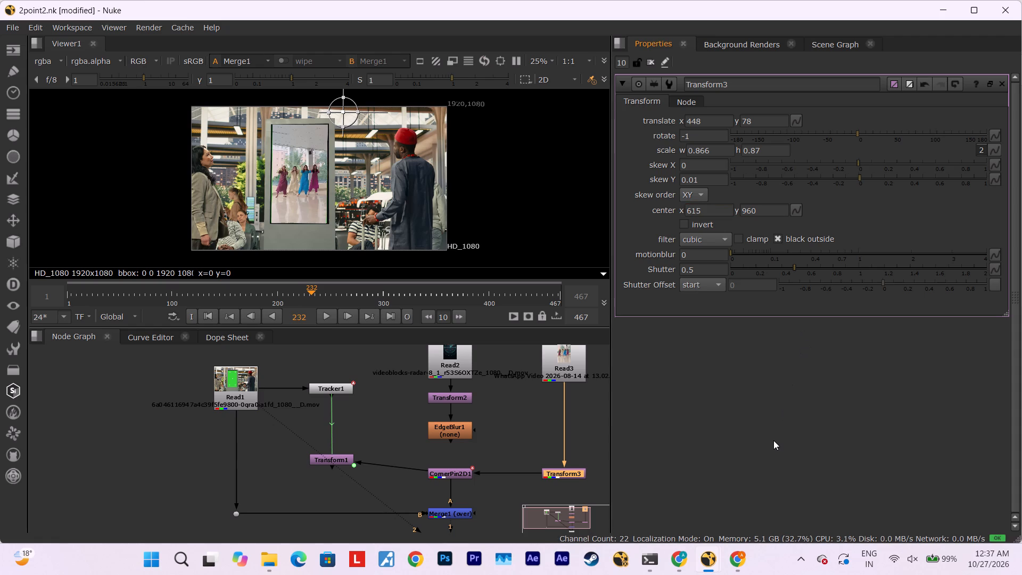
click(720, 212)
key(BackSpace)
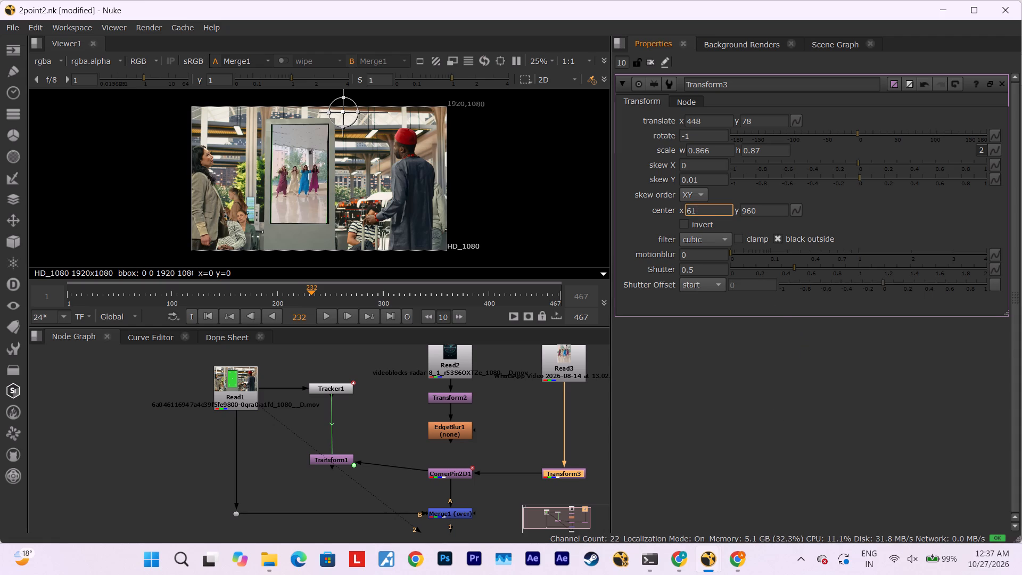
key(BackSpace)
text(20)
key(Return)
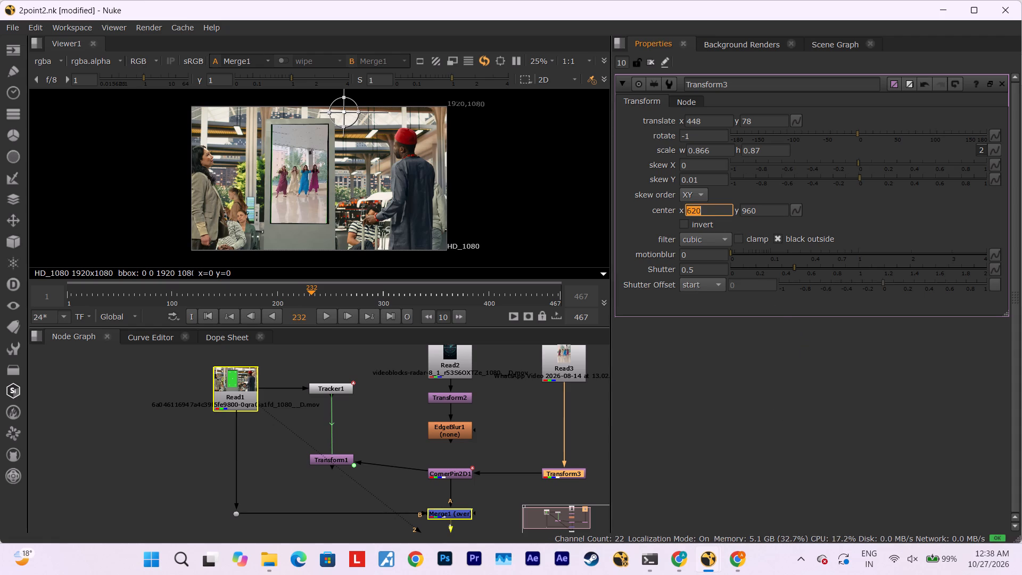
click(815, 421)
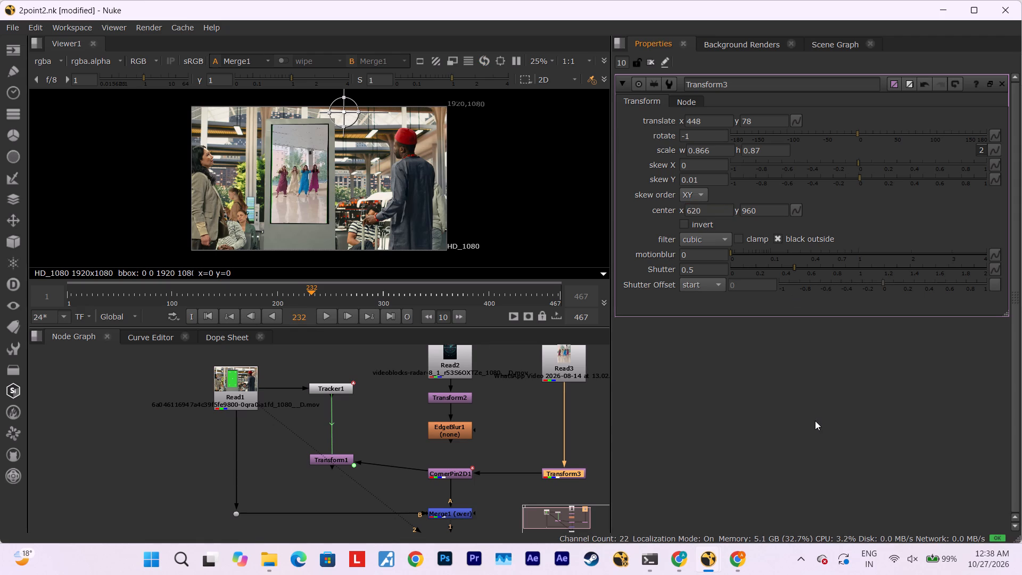
Check the clip's edges against the screen frame and set Transform3's scale width to 0.875, trying 0.87 first.
ctrl+scroll(287, 142, up, 1)
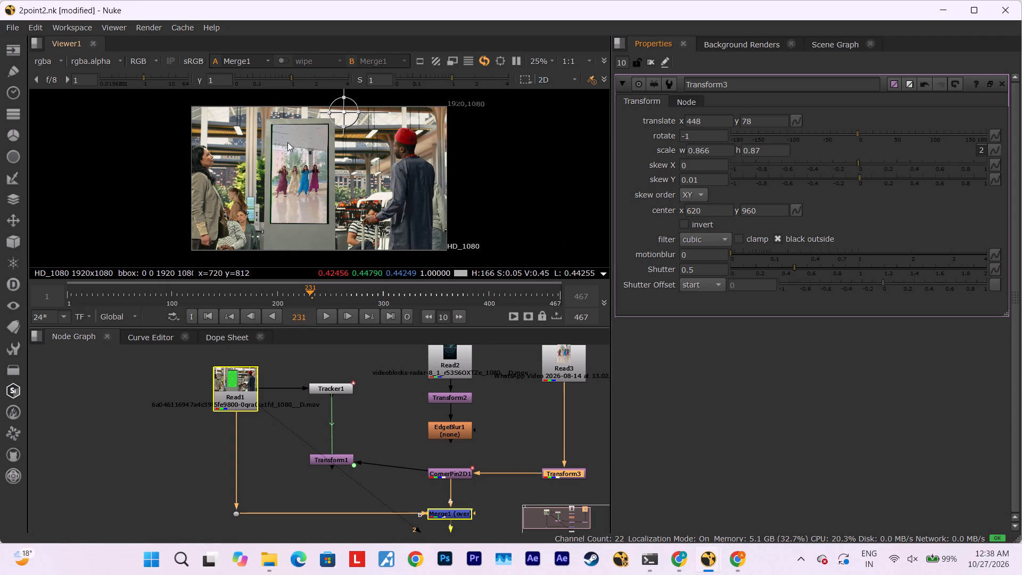
ctrl+alt+scroll(287, 142, up, 7)
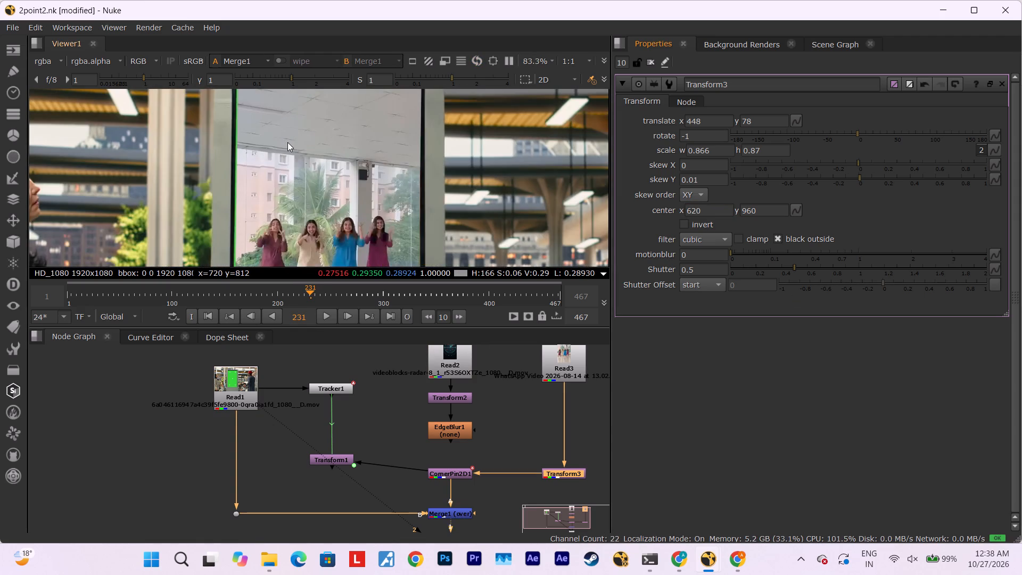
ctrl+alt+scroll(287, 142, down, 5)
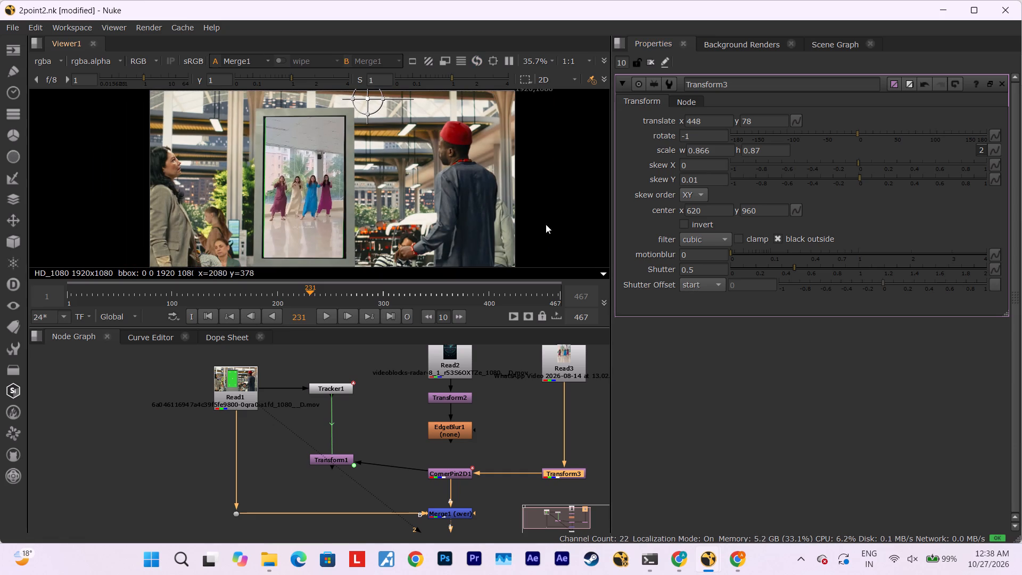
click(721, 155)
key(BackSpace)
key(BackSpace)
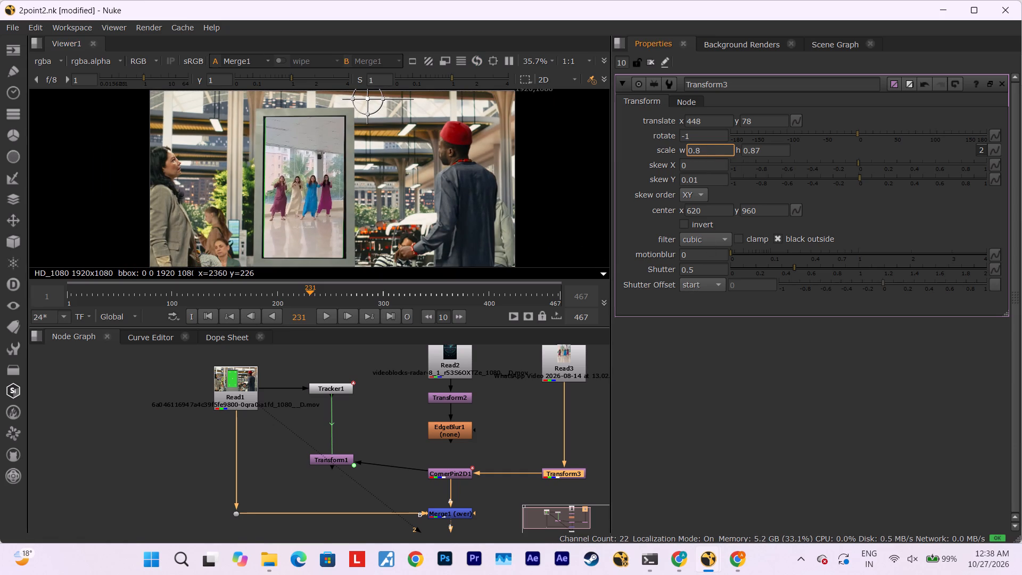
key(7)
key(Return)
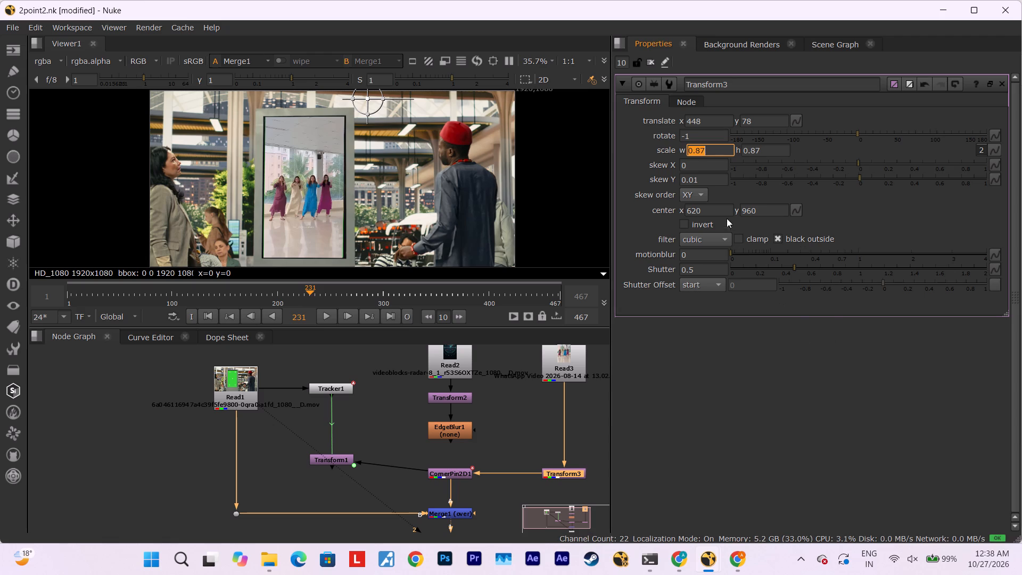
click(716, 153)
key(5)
key(Return)
Set Transform3's center x to 640, trying 630 and 635 first.
click(724, 209)
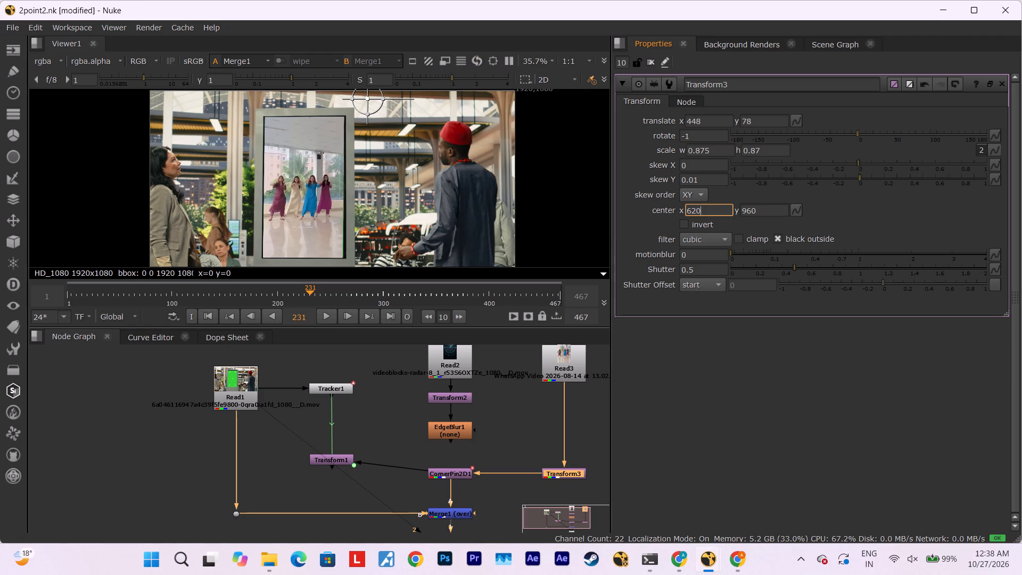
key(BackSpace)
key(BackSpace)
text(30)
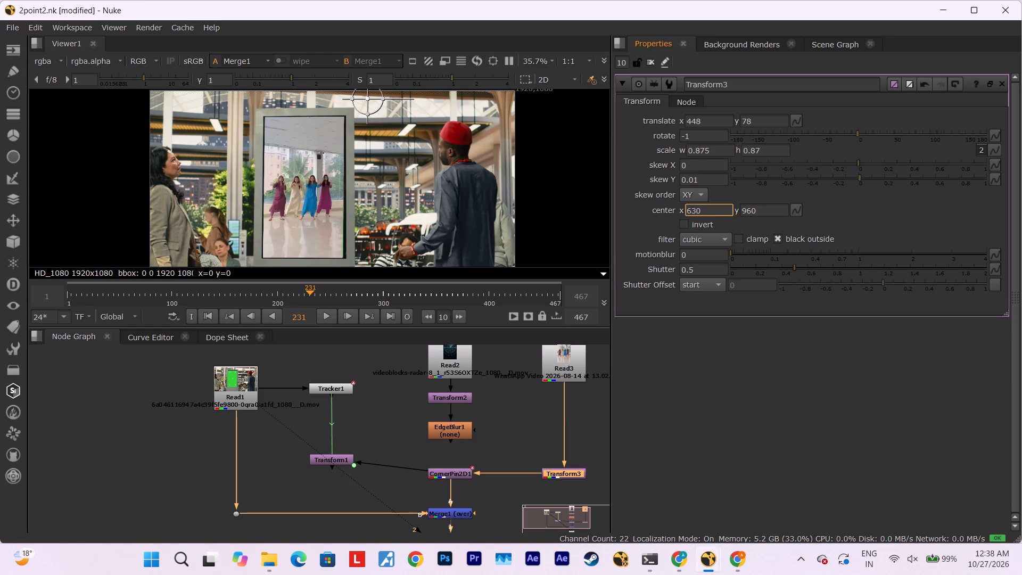
key(Return)
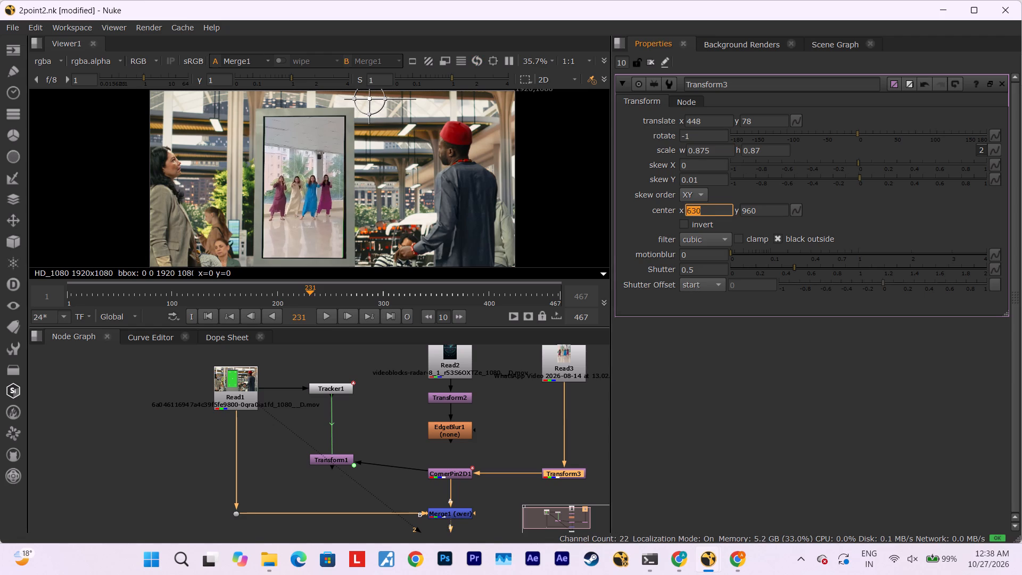
click(740, 390)
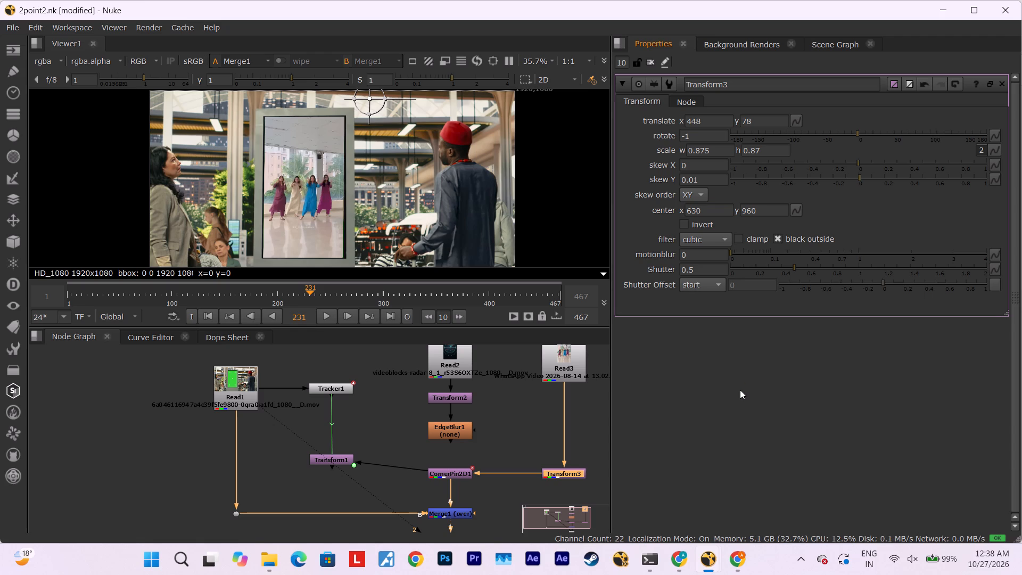
click(722, 215)
key(BackSpace)
key(5)
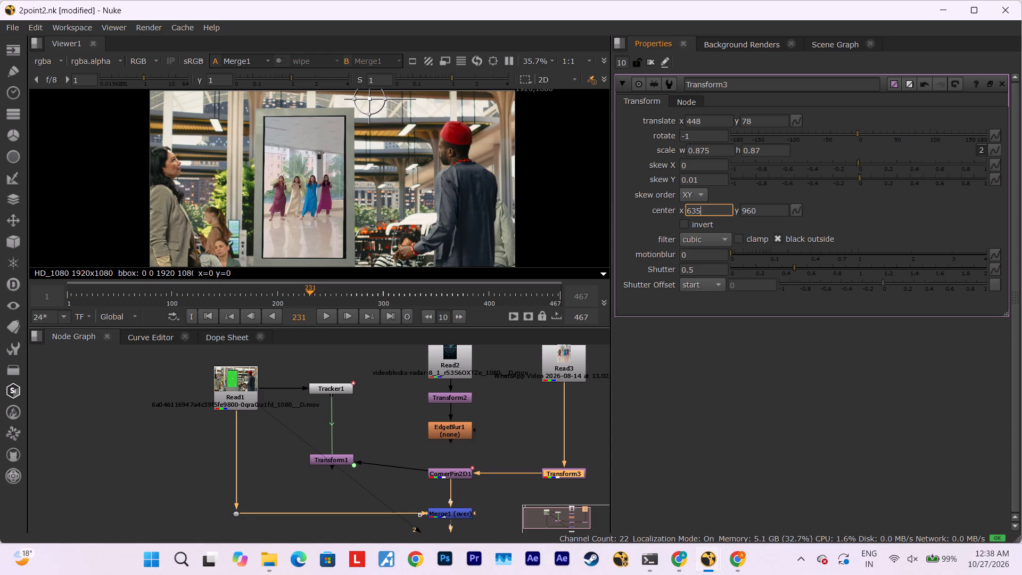
key(Return)
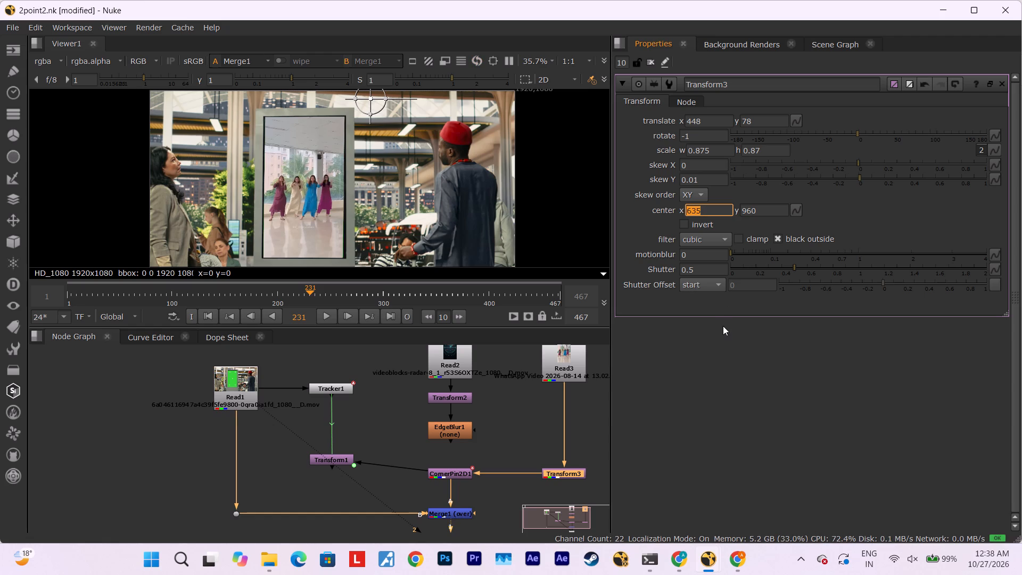
click(724, 369)
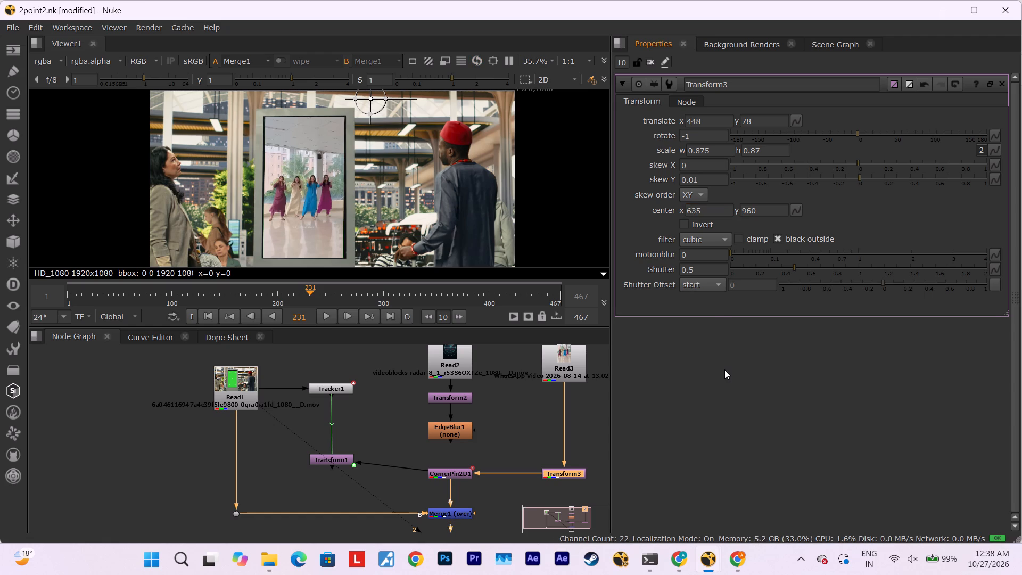
click(716, 207)
key(BackSpace)
key(BackSpace)
text(40)
key(Return)
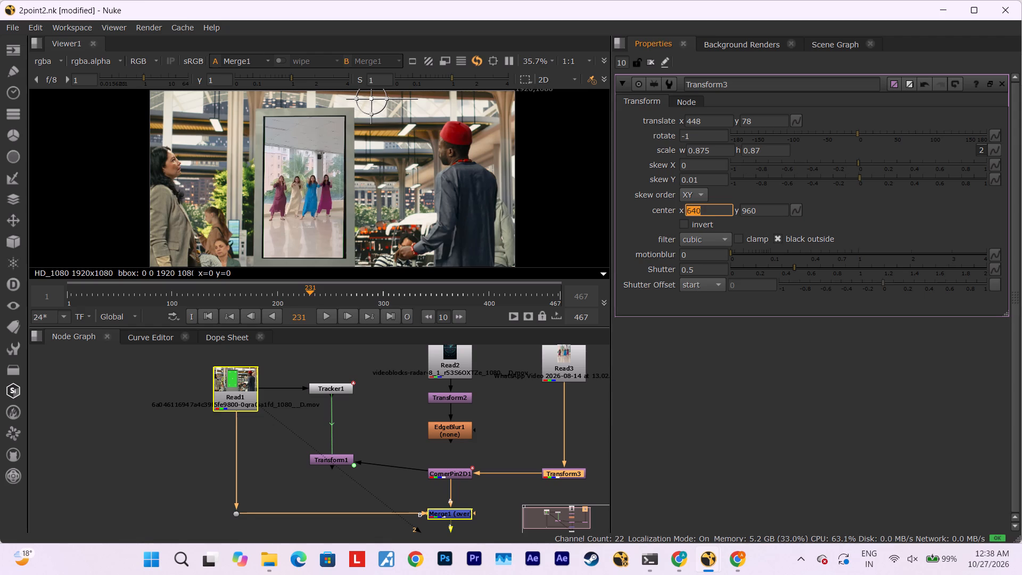
click(746, 480)
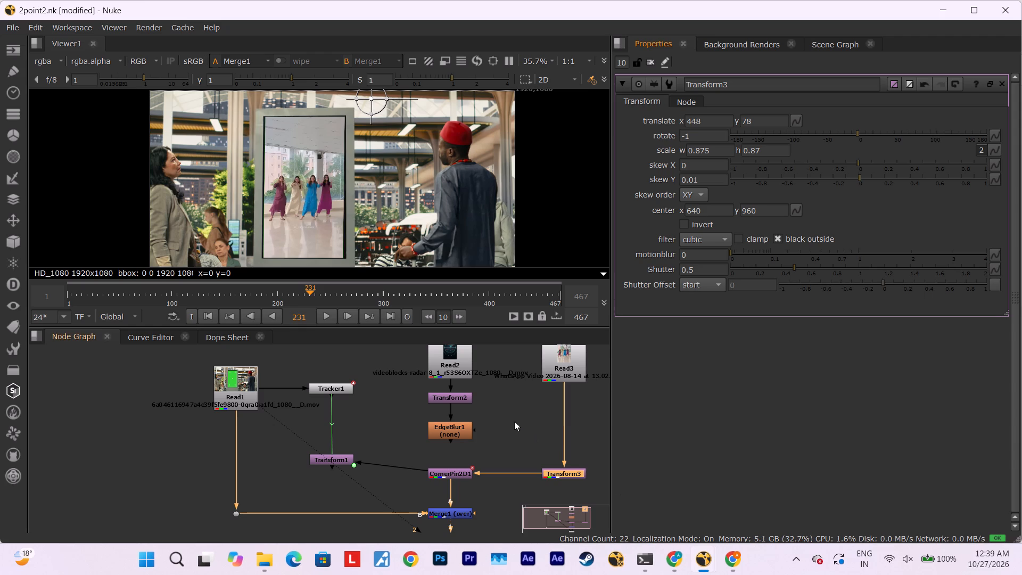
Copy the EdgeBlur1 node and insert the copy between Read3 and Transform3, aligned in their column.
click(468, 426)
key(ctrl+c)
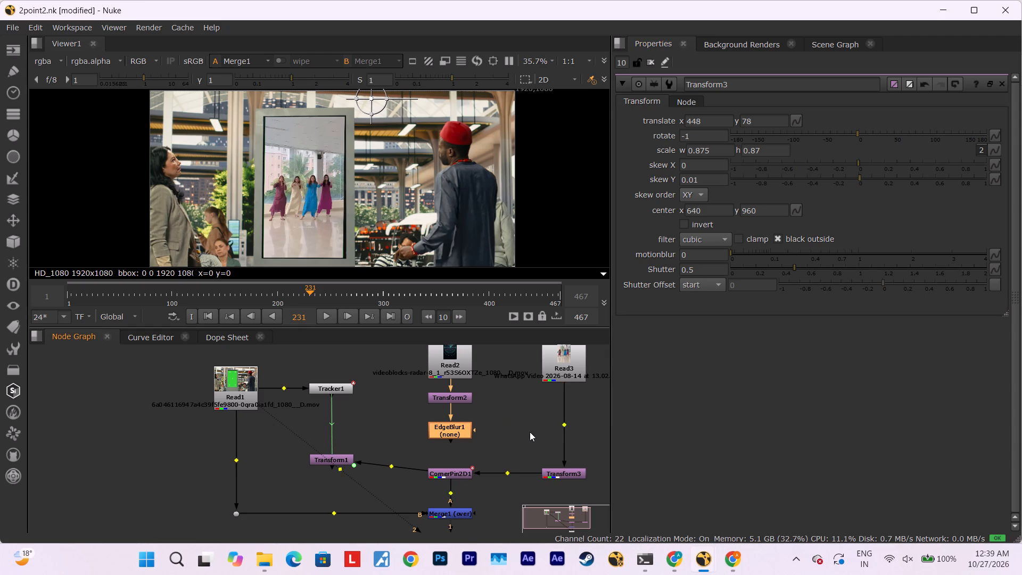
click(574, 424)
key(ctrl+v)
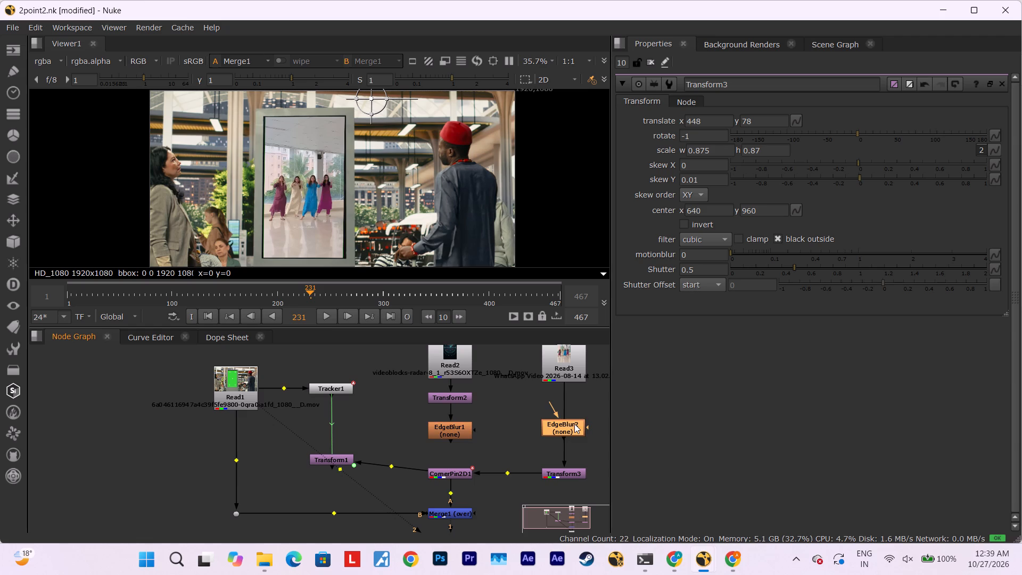
drag(574, 424, 581, 424)
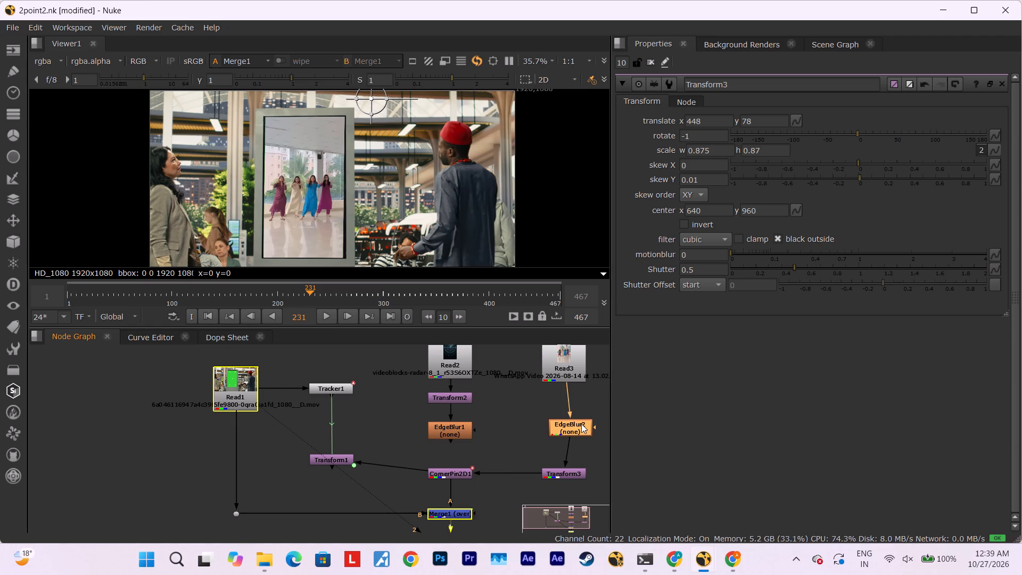
click(581, 424)
drag(581, 424, 575, 424)
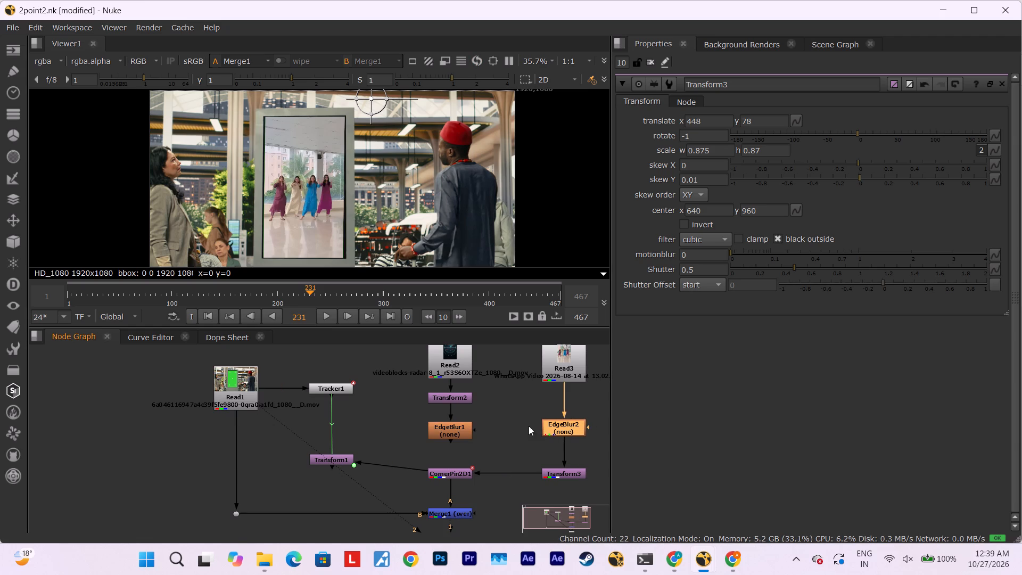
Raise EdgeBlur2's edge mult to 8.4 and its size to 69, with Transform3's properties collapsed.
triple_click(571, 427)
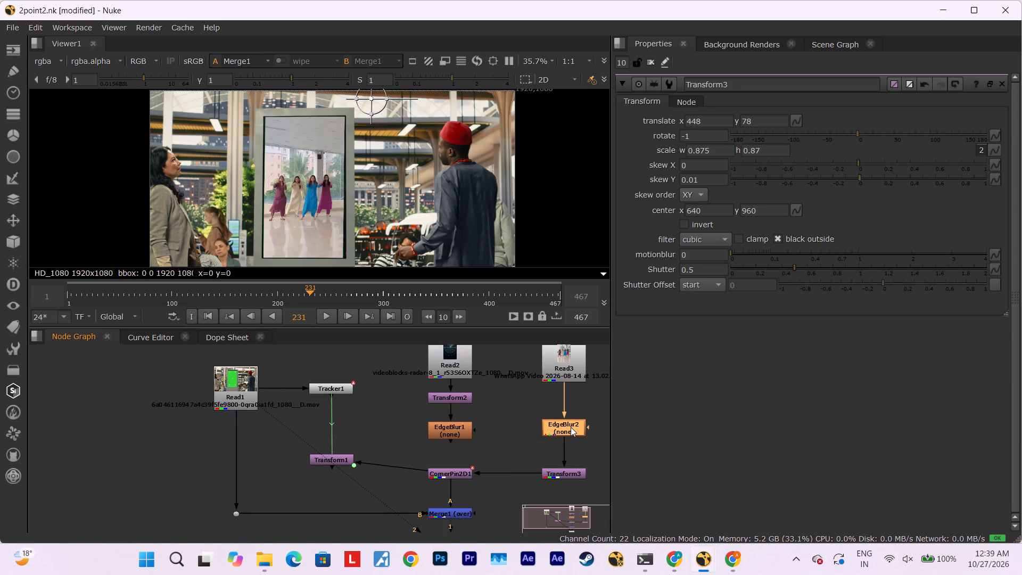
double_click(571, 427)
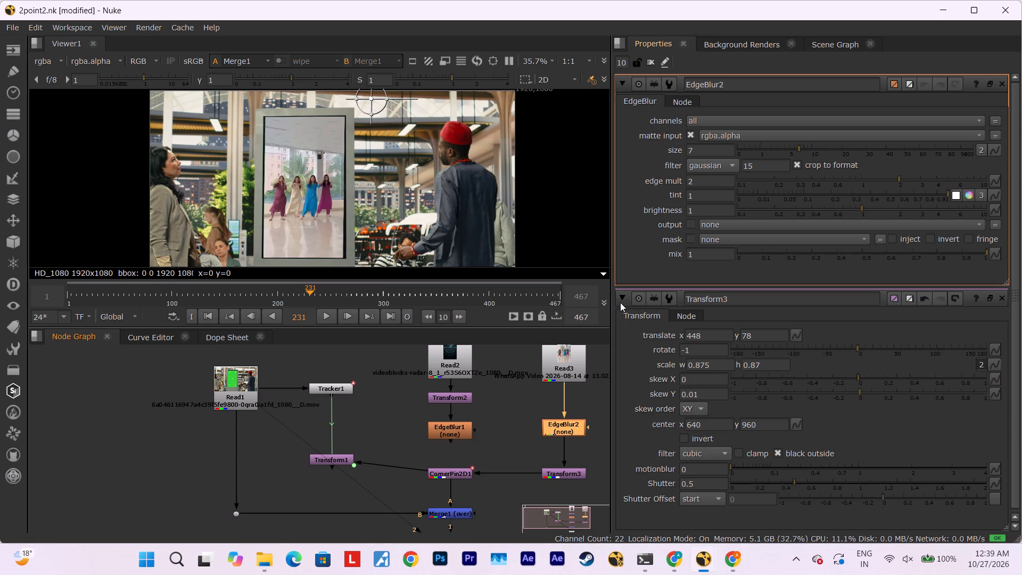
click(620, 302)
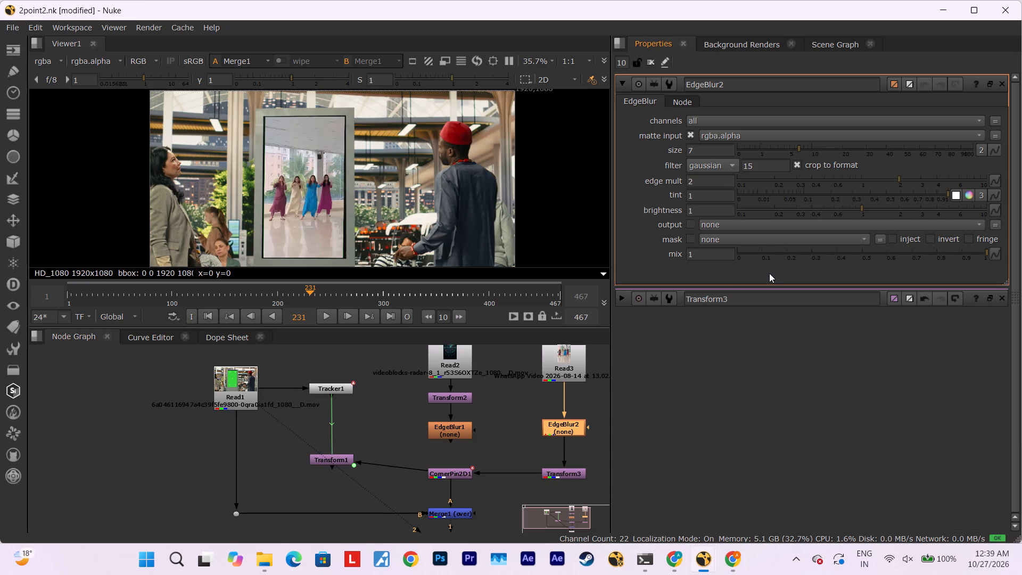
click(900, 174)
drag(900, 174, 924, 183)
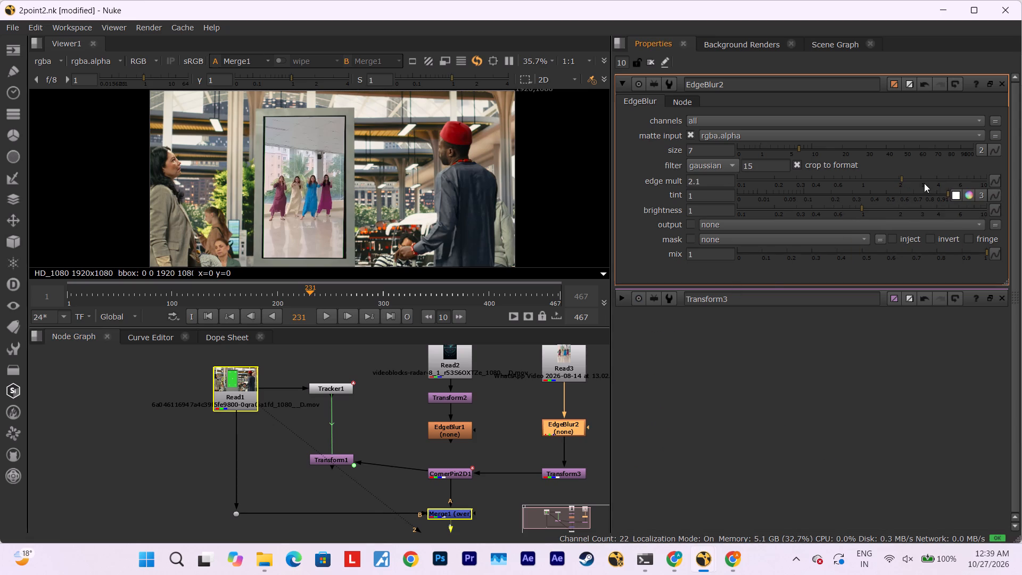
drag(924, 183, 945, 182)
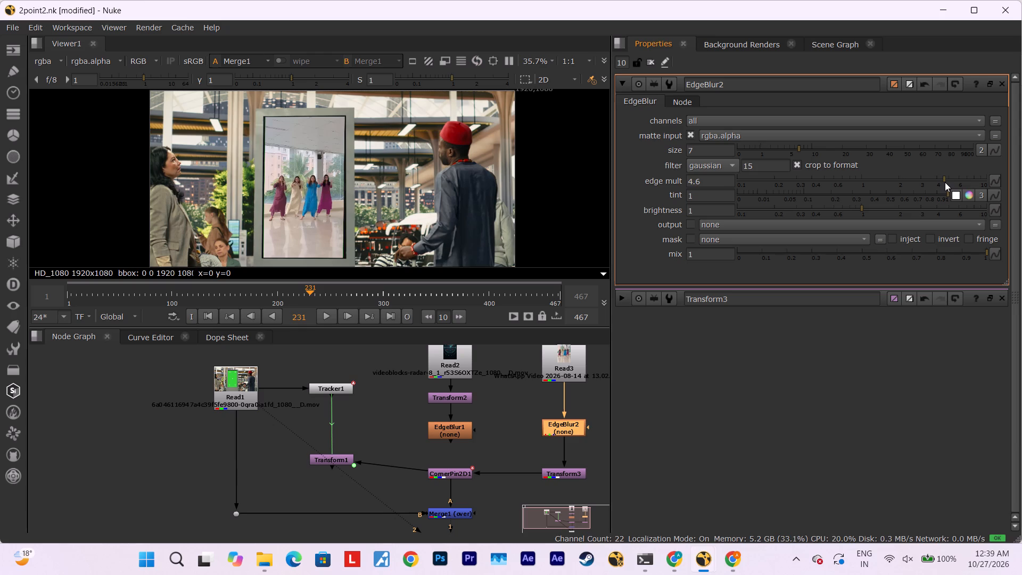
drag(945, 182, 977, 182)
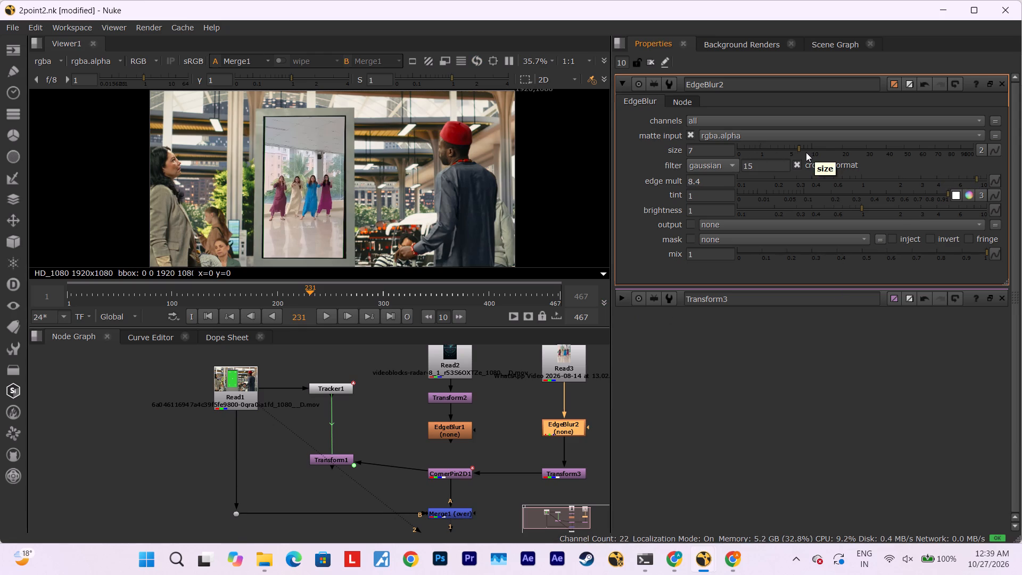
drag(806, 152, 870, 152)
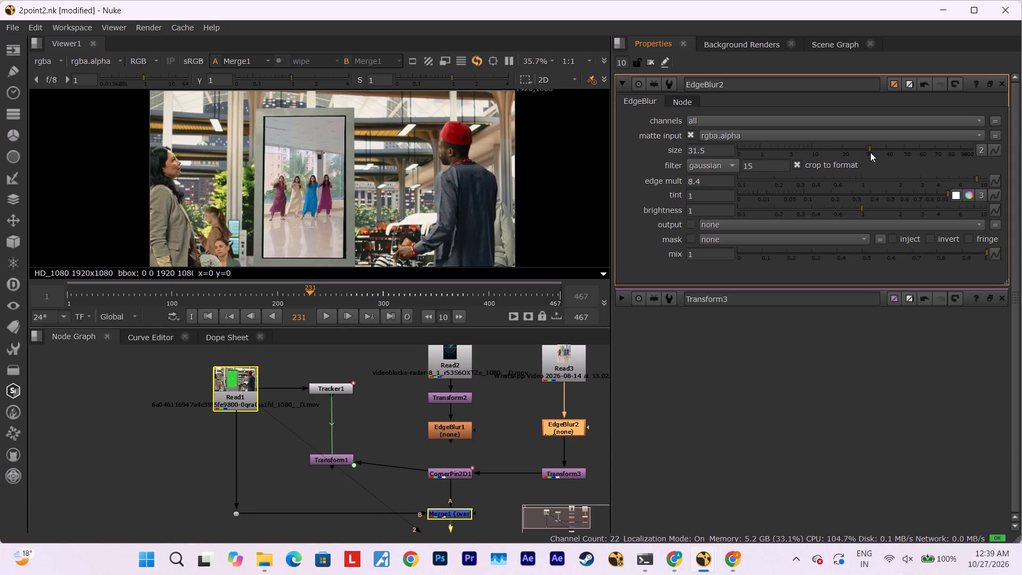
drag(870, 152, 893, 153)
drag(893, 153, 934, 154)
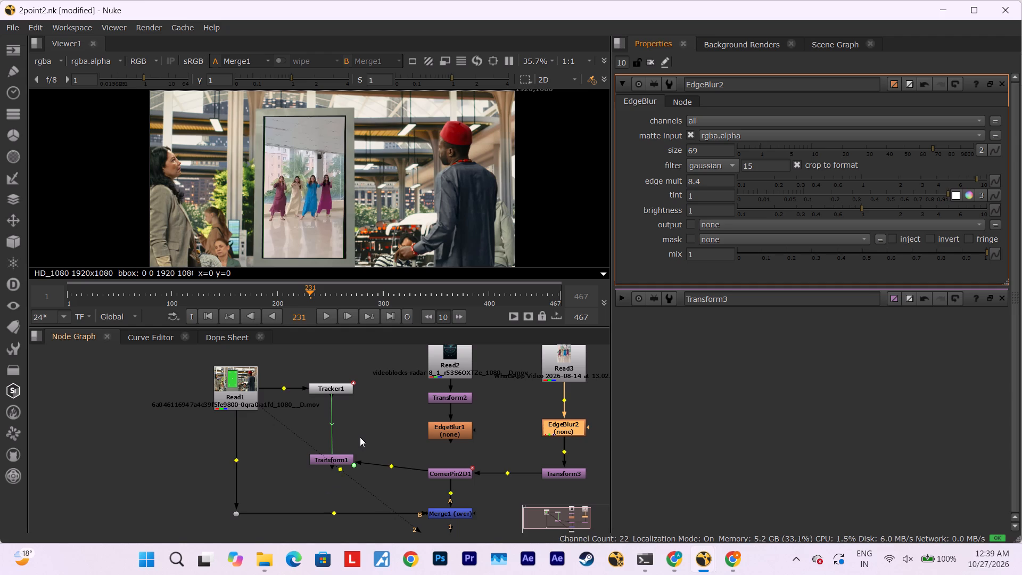
View Merge1's output and play the comp, examining the clip's edges against the screen frame.
ctrl+scroll(360, 437, down, 3)
ctrl+scroll(426, 437, up, 2)
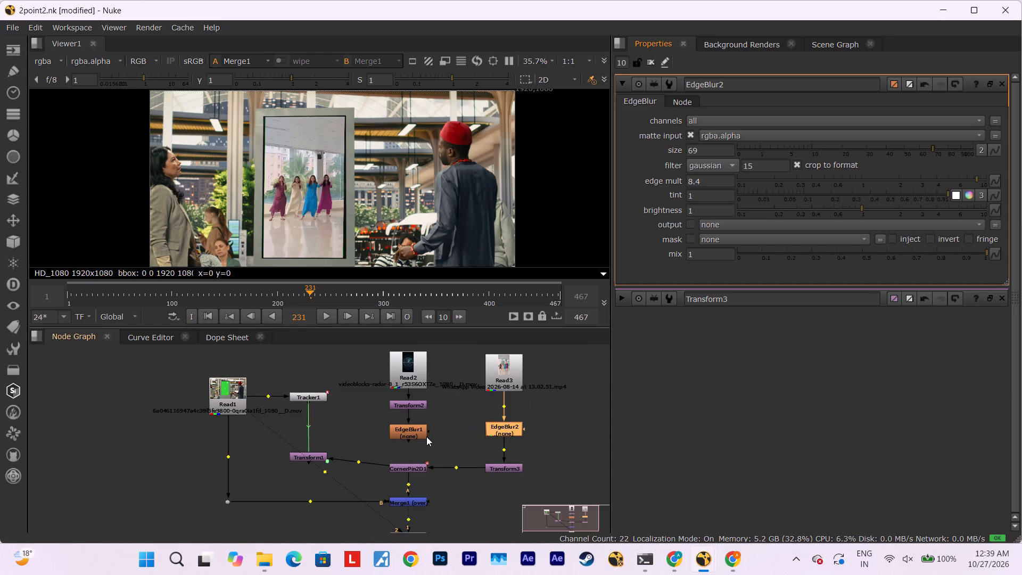
click(411, 502)
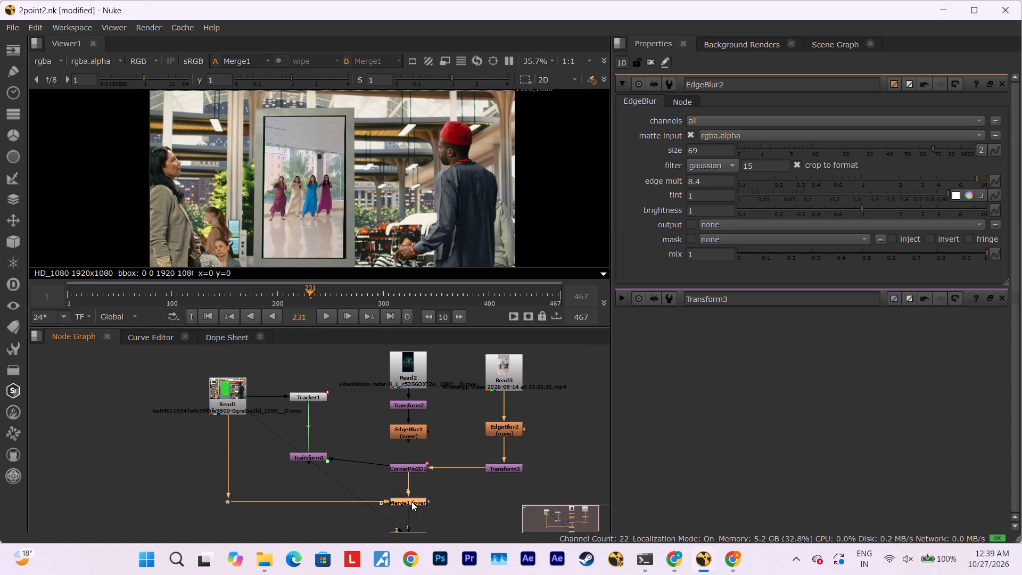
key(1)
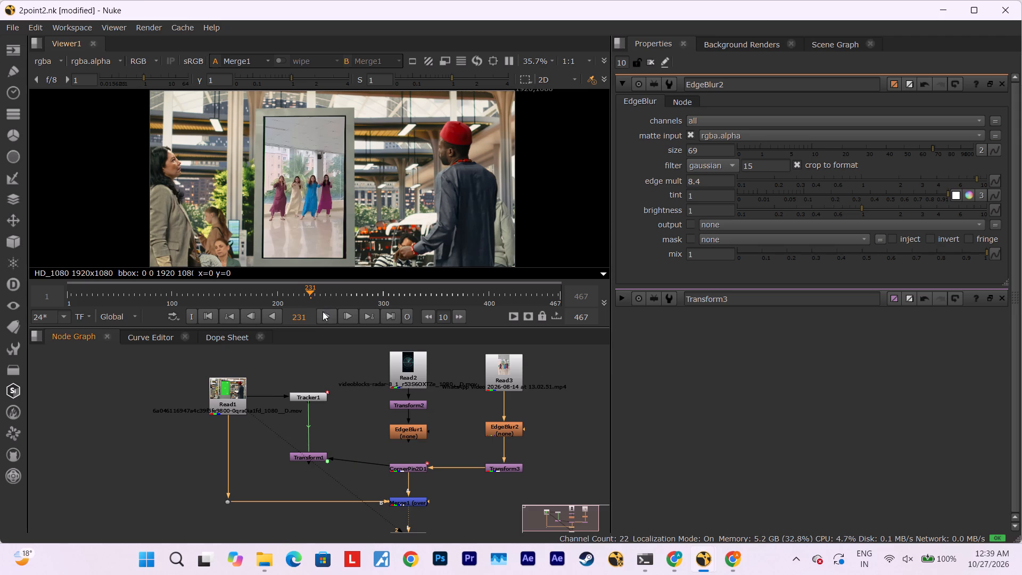
click(325, 318)
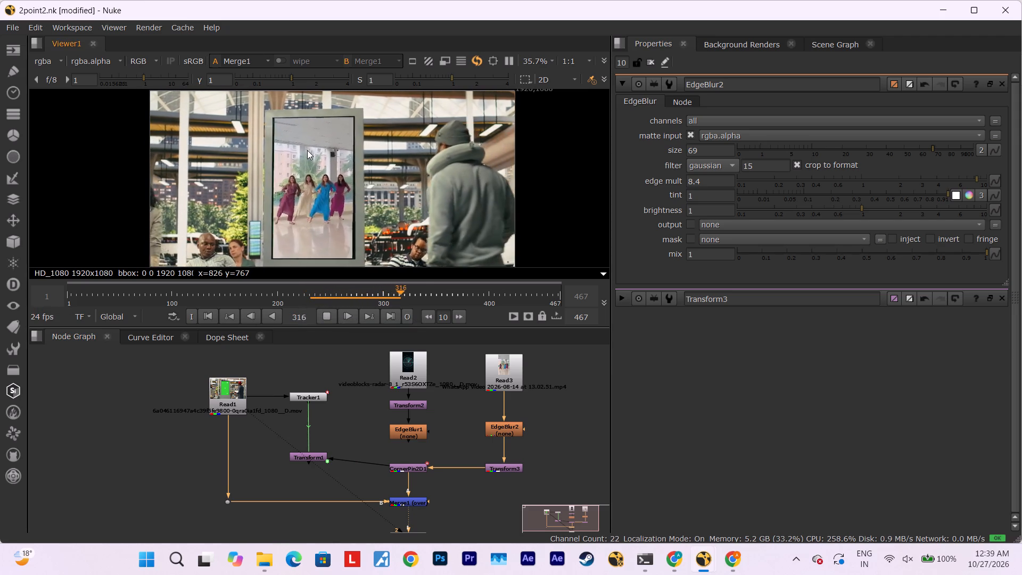
ctrl+scroll(366, 175, down, 2)
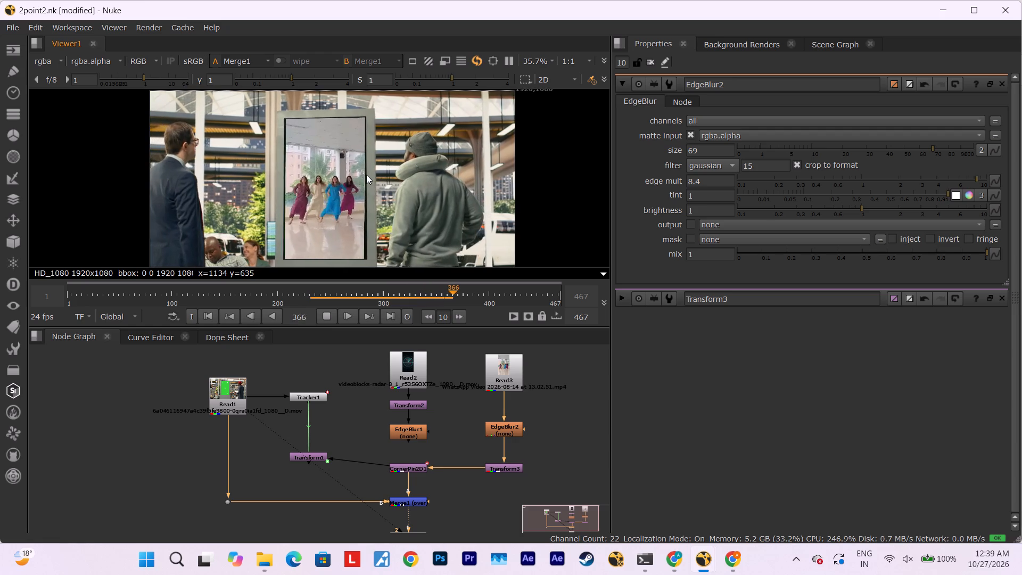
ctrl+alt+scroll(366, 175, down, 4)
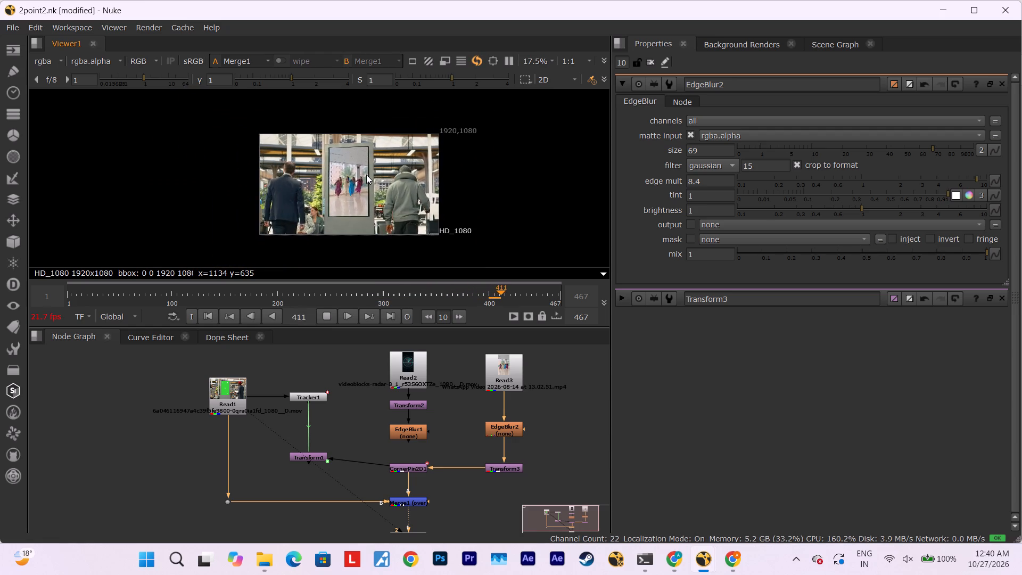
ctrl+alt+scroll(366, 175, up, 4)
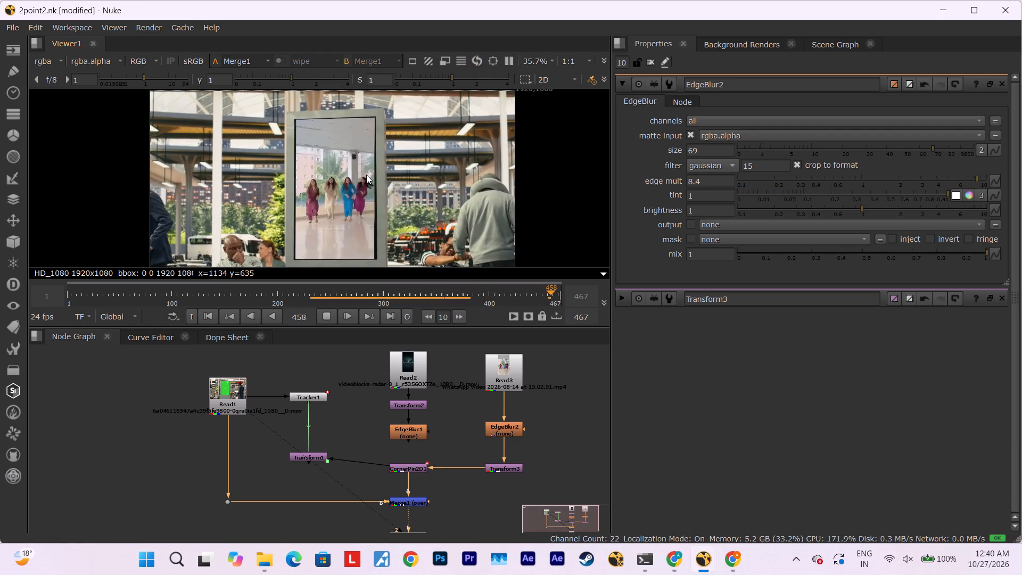
ctrl+alt+scroll(366, 175, up, 1)
ctrl+alt+scroll(366, 175, down, 4)
ctrl+alt+scroll(366, 175, up, 2)
ctrl+alt+scroll(366, 175, down, 3)
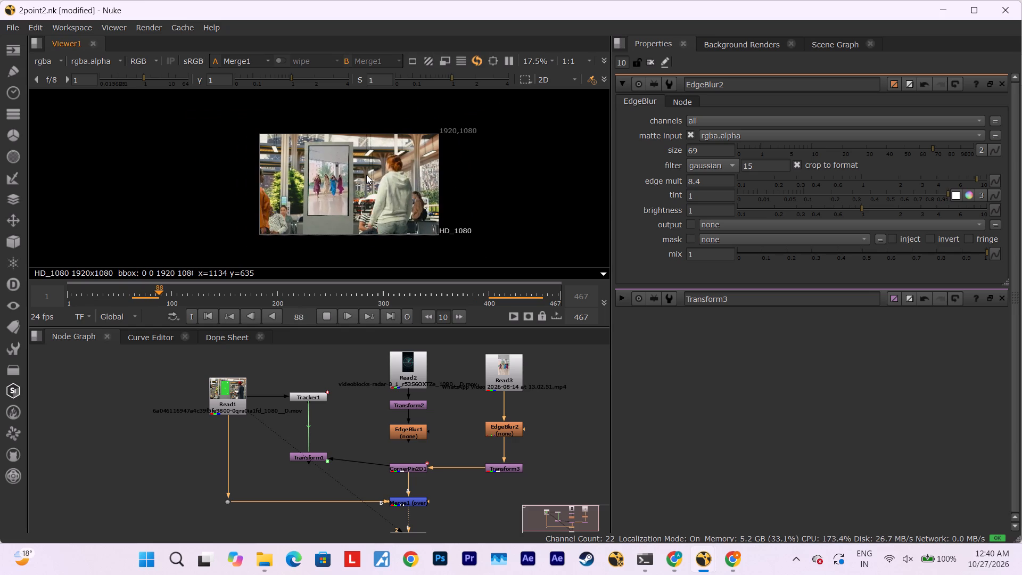
ctrl+alt+scroll(366, 175, up, 3)
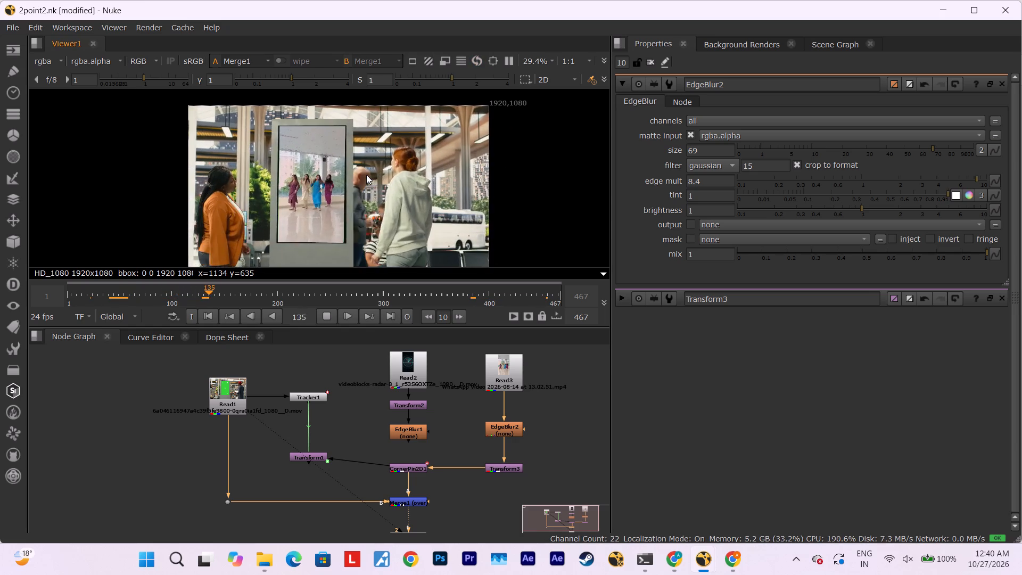
ctrl+alt+scroll(366, 175, up, 3)
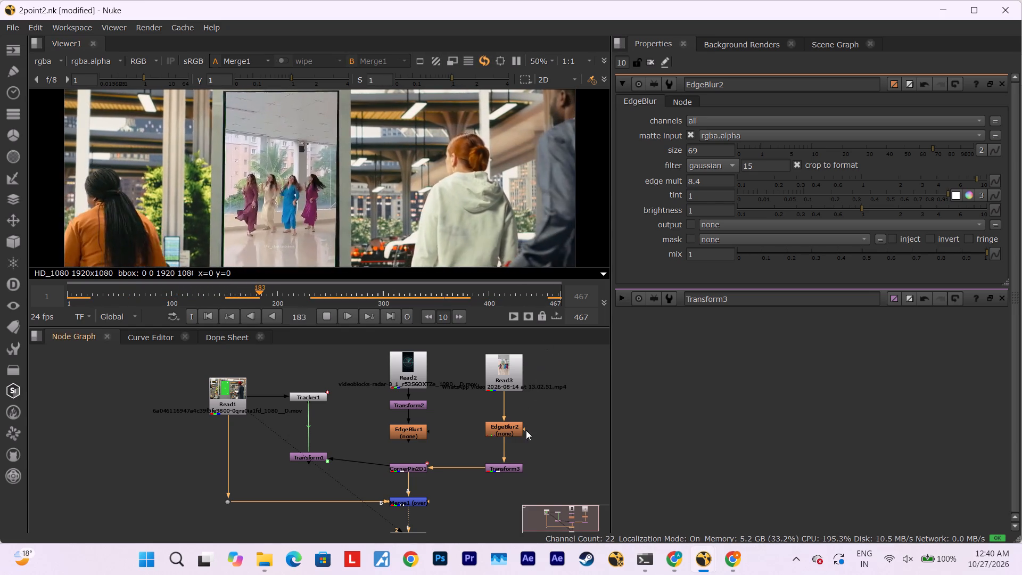
click(507, 432)
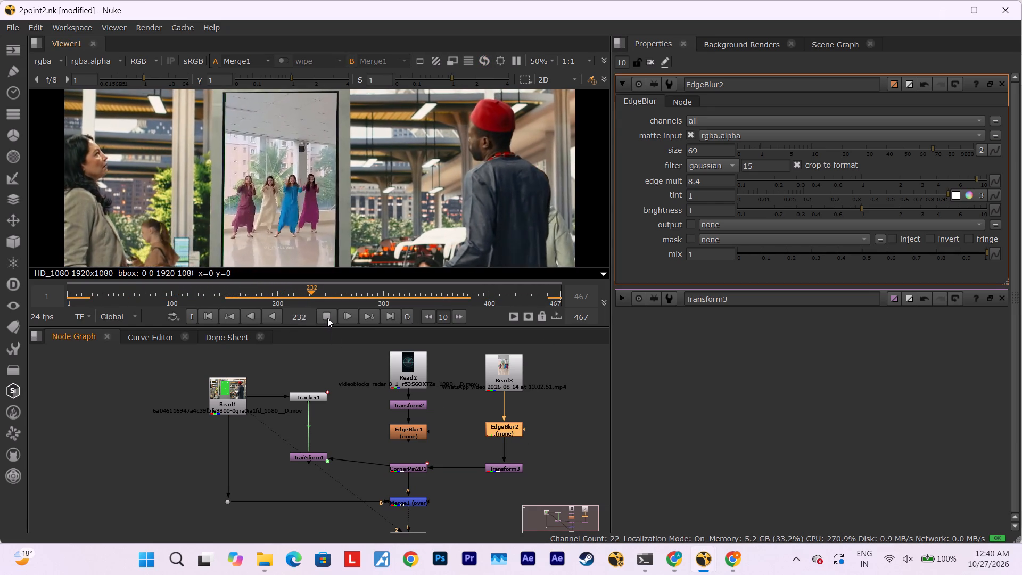
click(327, 318)
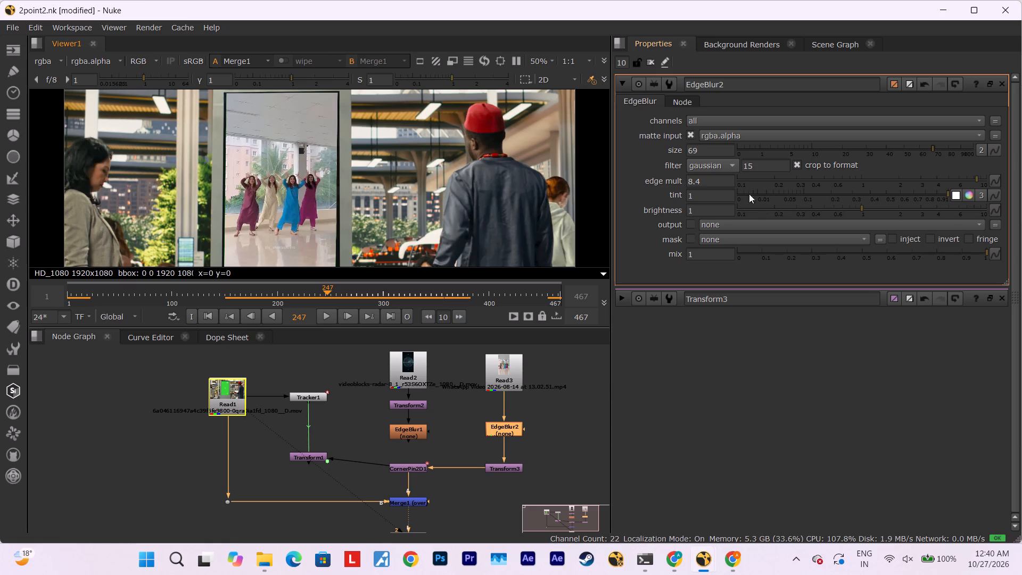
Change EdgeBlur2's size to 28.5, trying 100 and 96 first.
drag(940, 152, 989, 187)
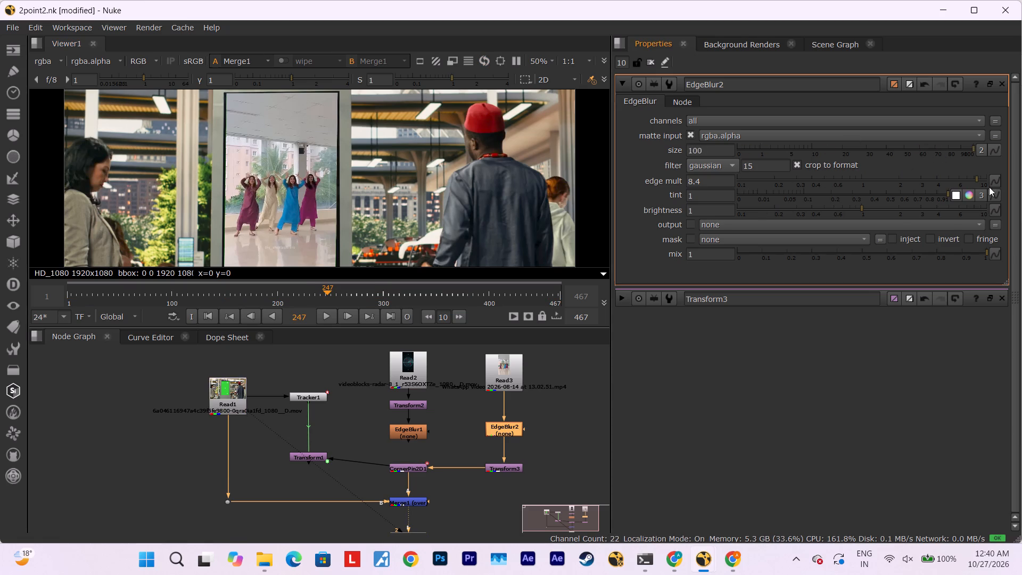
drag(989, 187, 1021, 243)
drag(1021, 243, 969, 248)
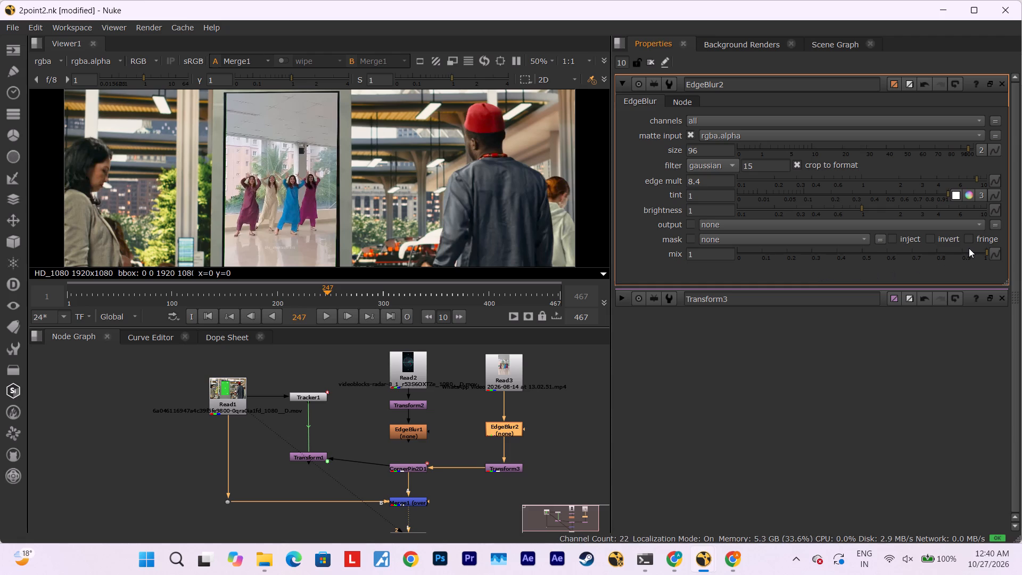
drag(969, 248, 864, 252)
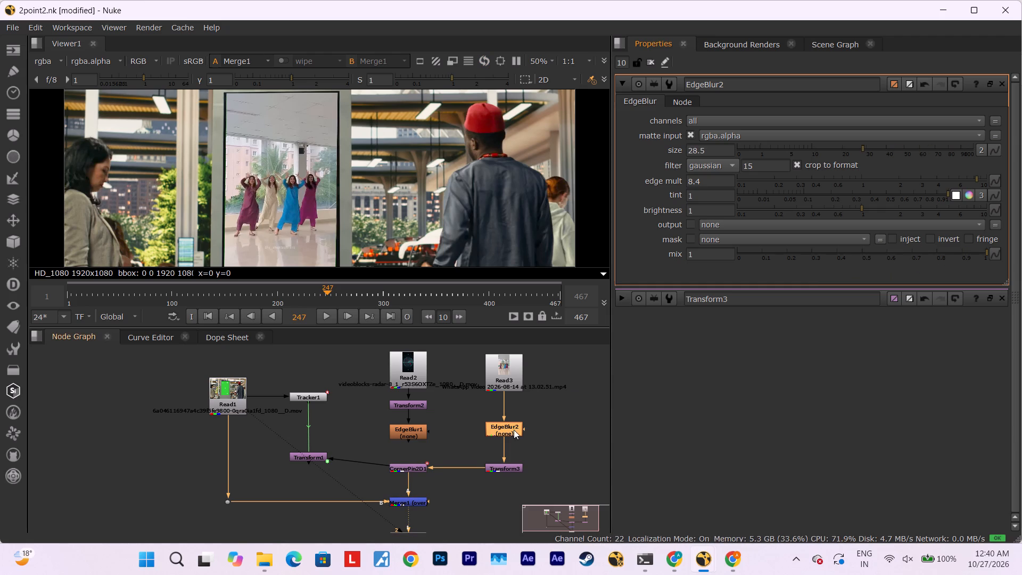
Delete the EdgeBlur2 node between Read3 and Transform3.
click(513, 430)
key(Delete)
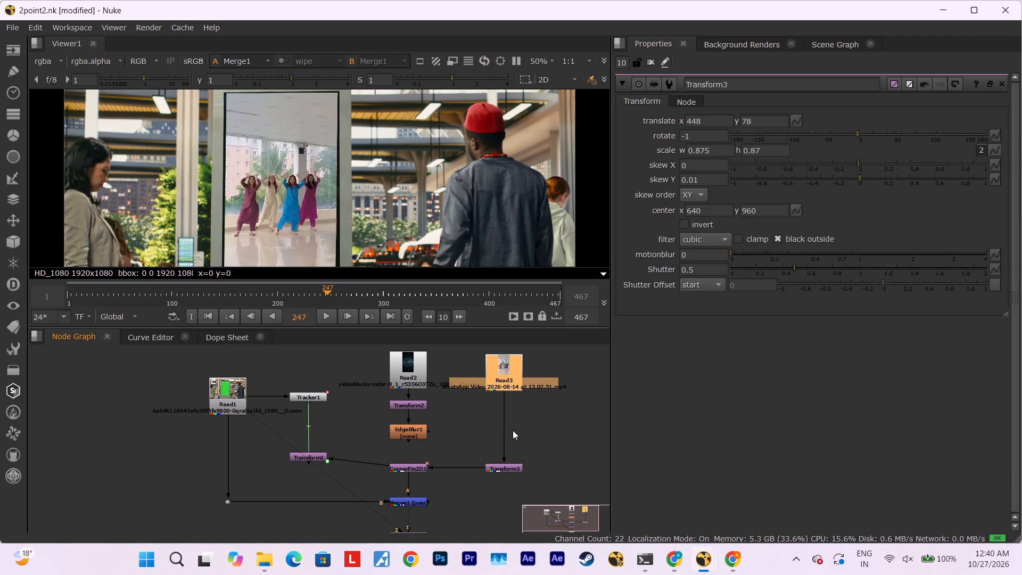
Move Transform3 up to just below Read3 in the node graph, undoing the stray drag on its output connection.
drag(501, 471, 506, 443)
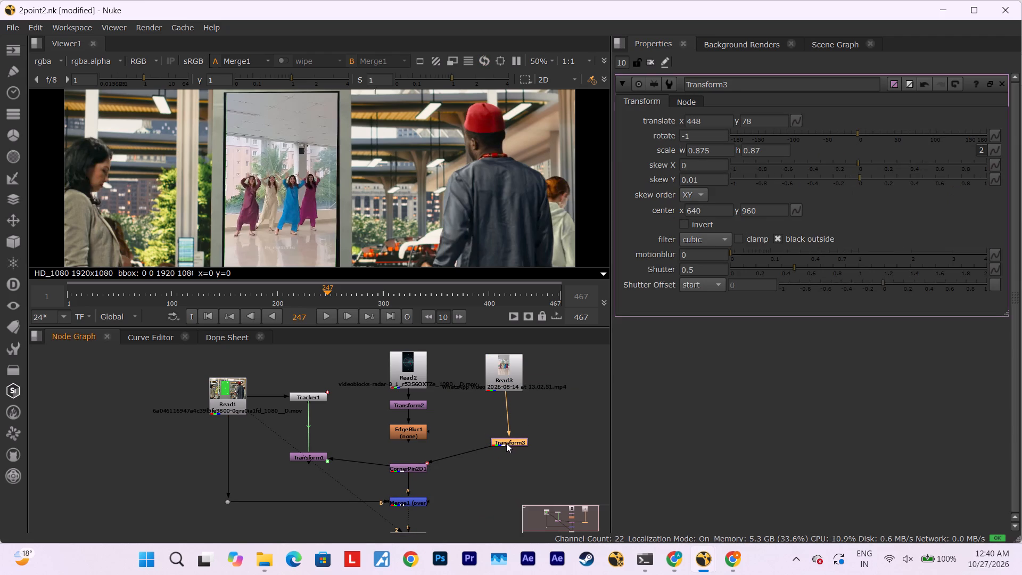
drag(506, 443, 493, 420)
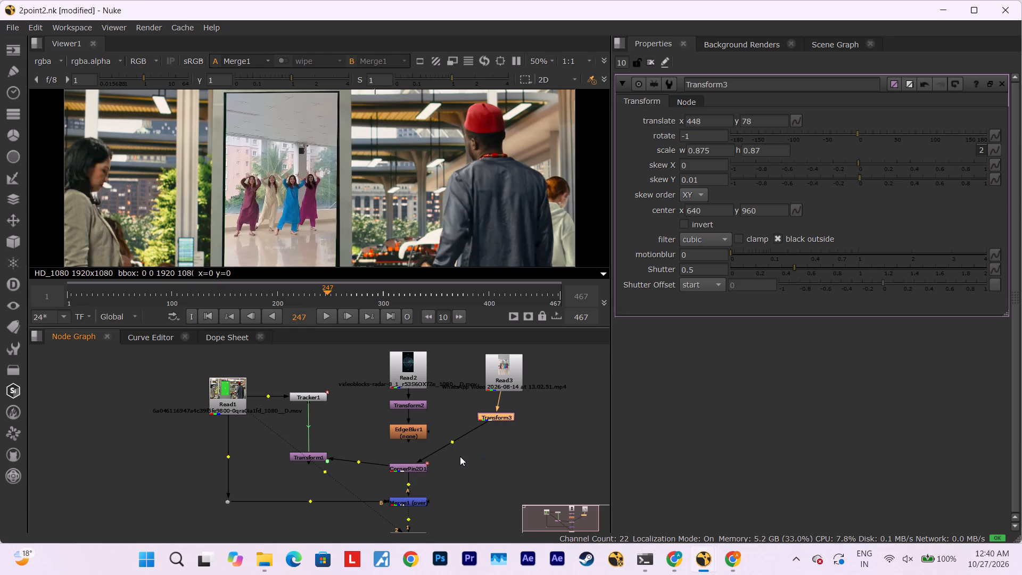
ctrl+drag(449, 441, 493, 461)
key(ctrl+z)
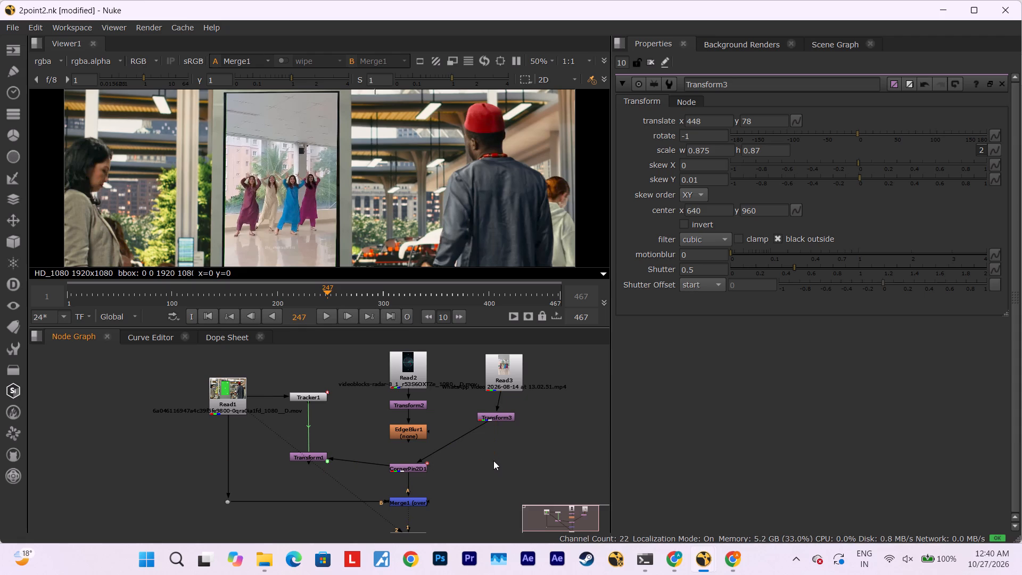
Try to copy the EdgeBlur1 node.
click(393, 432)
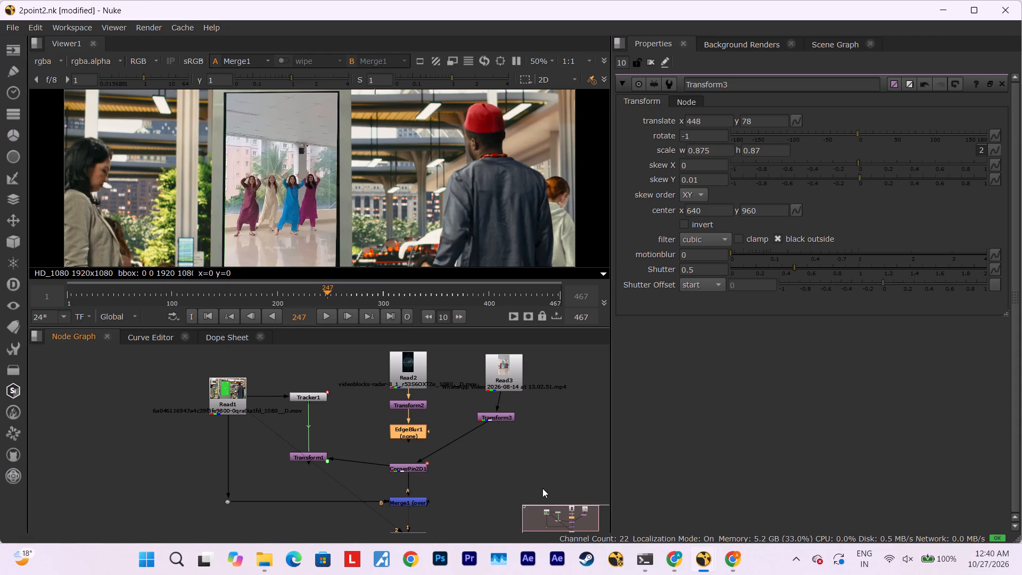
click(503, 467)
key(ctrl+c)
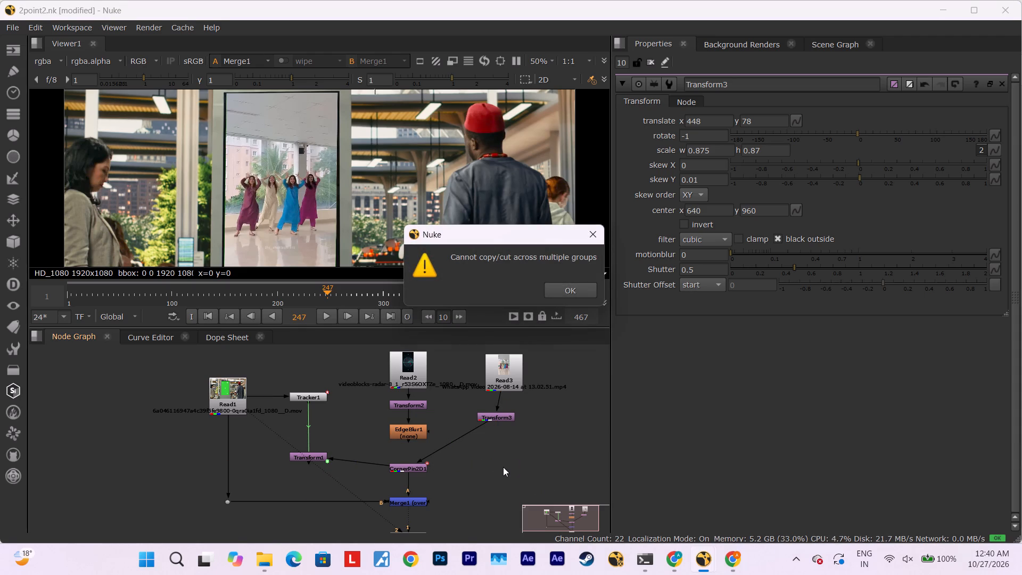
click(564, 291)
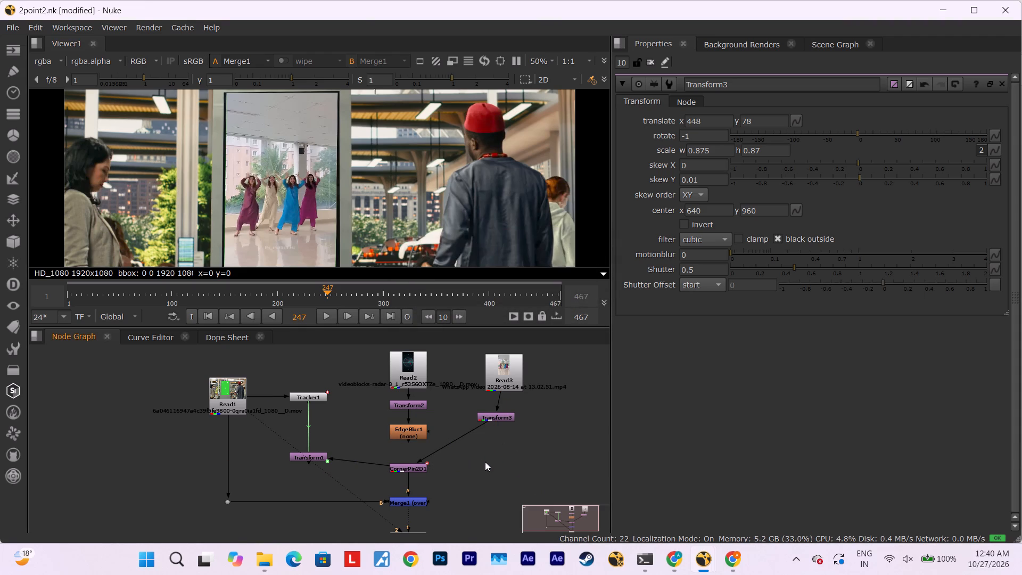
Add a new EdgeBlur node between Transform3 and CornerPin2D1, and line it up vertically with Transform3 and Read3.
click(485, 462)
click(488, 459)
key(Tab)
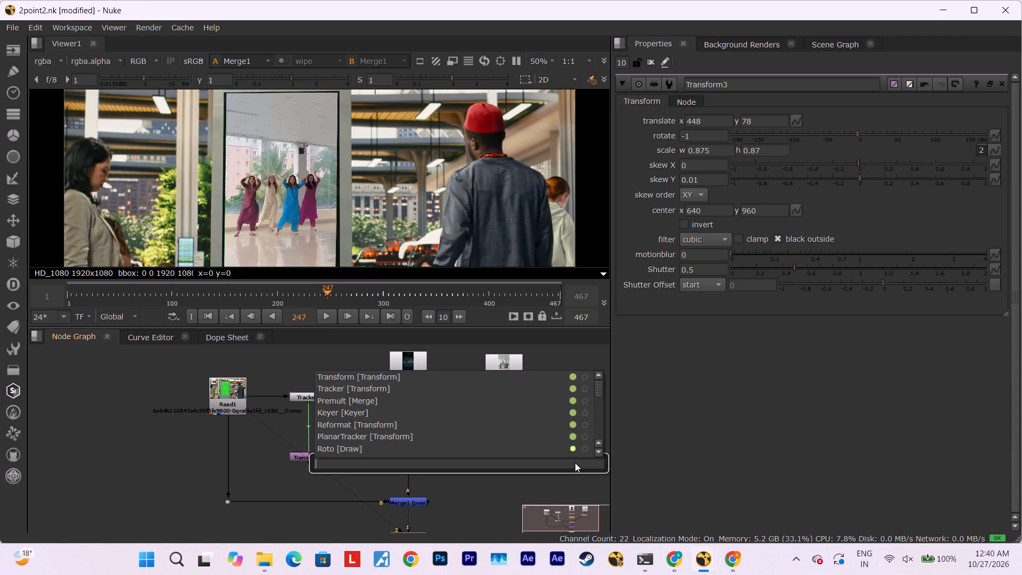
text(ed)
text(ge)
click(425, 478)
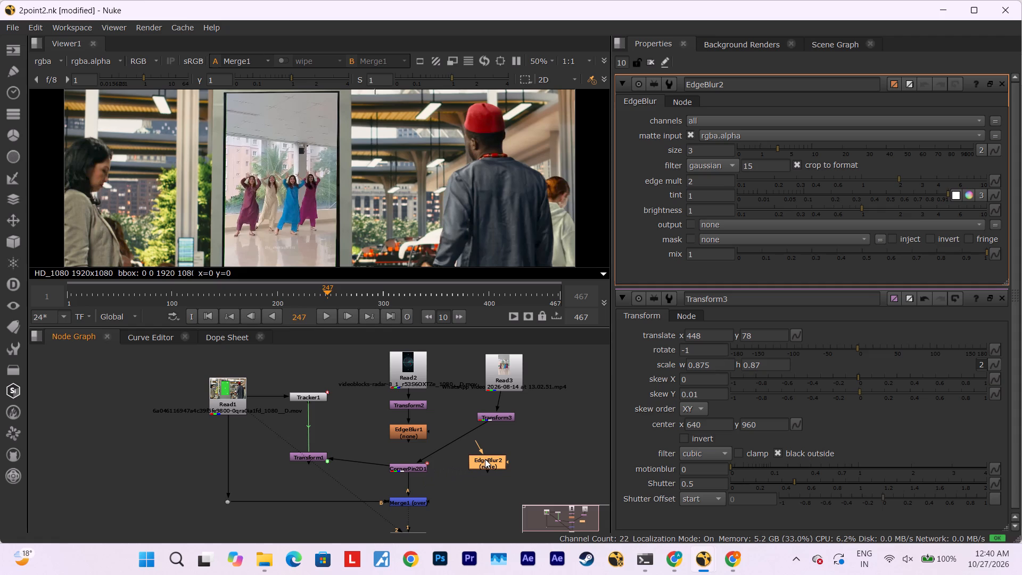
drag(485, 459, 452, 434)
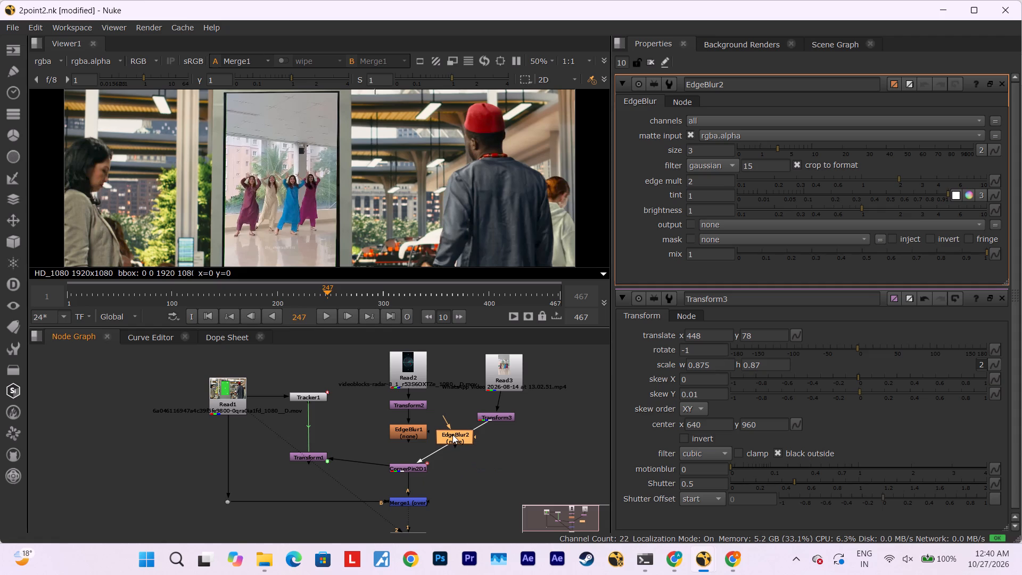
drag(452, 434, 456, 439)
drag(456, 439, 487, 461)
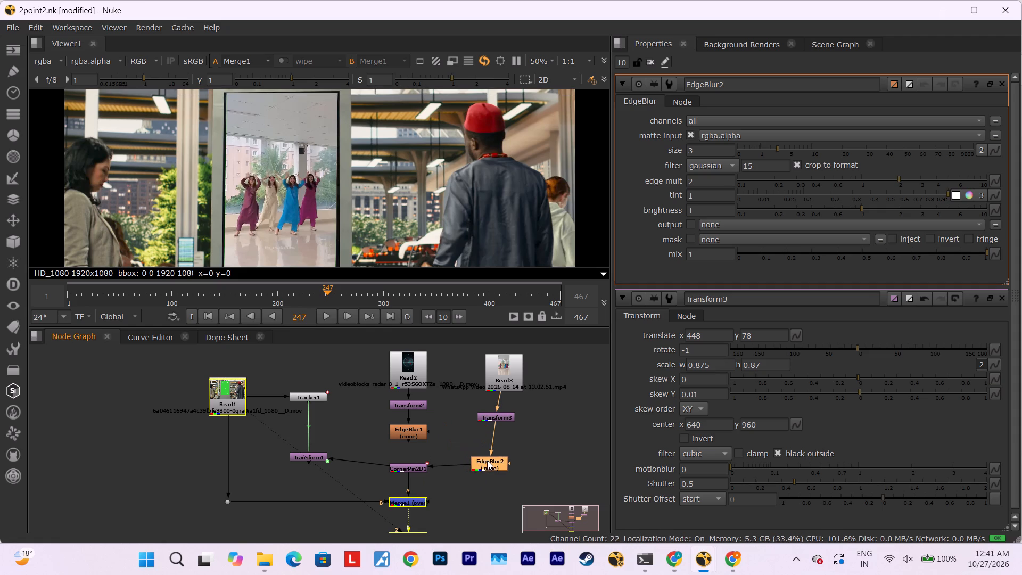
drag(487, 461, 494, 462)
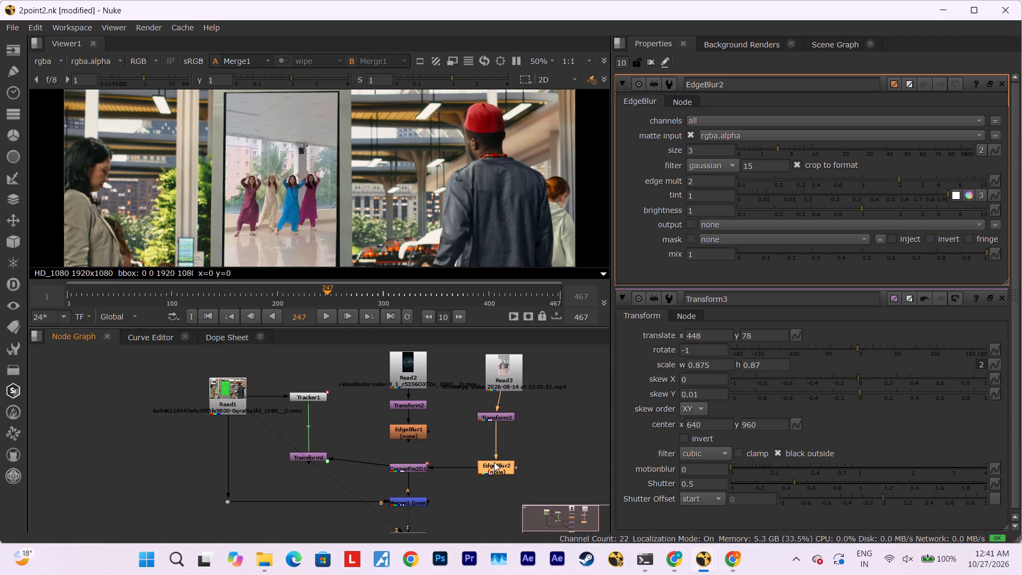
drag(503, 369, 494, 371)
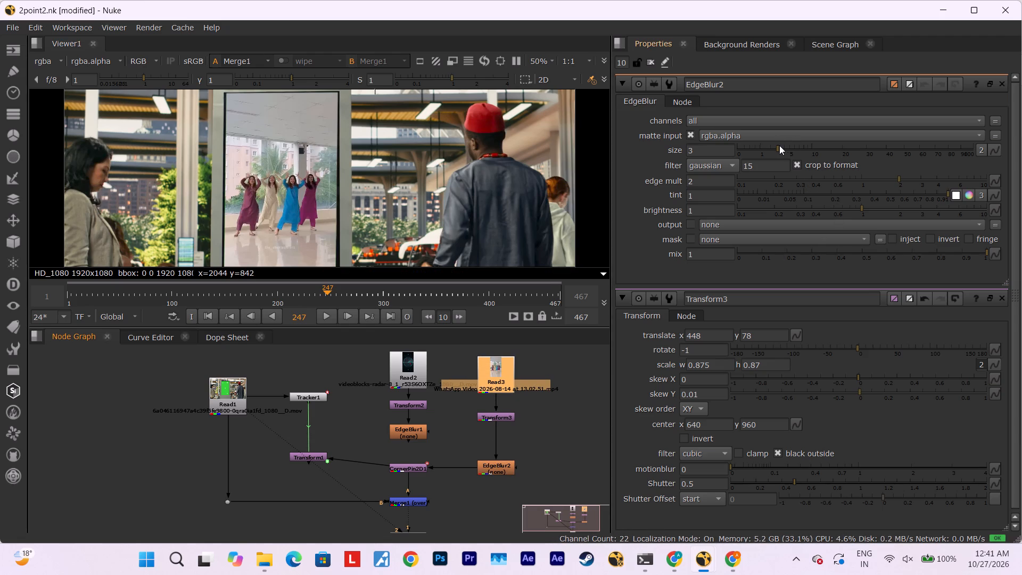
Set EdgeBlur2's size to 9, trying values such as 13, 7.6 and 17.5 against the composite.
drag(779, 145, 800, 147)
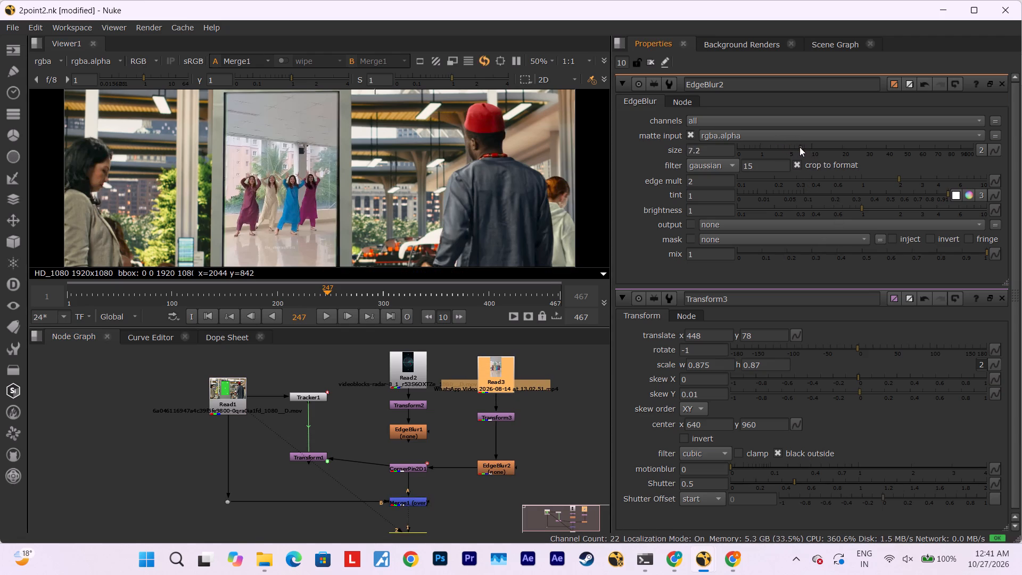
drag(800, 147, 814, 154)
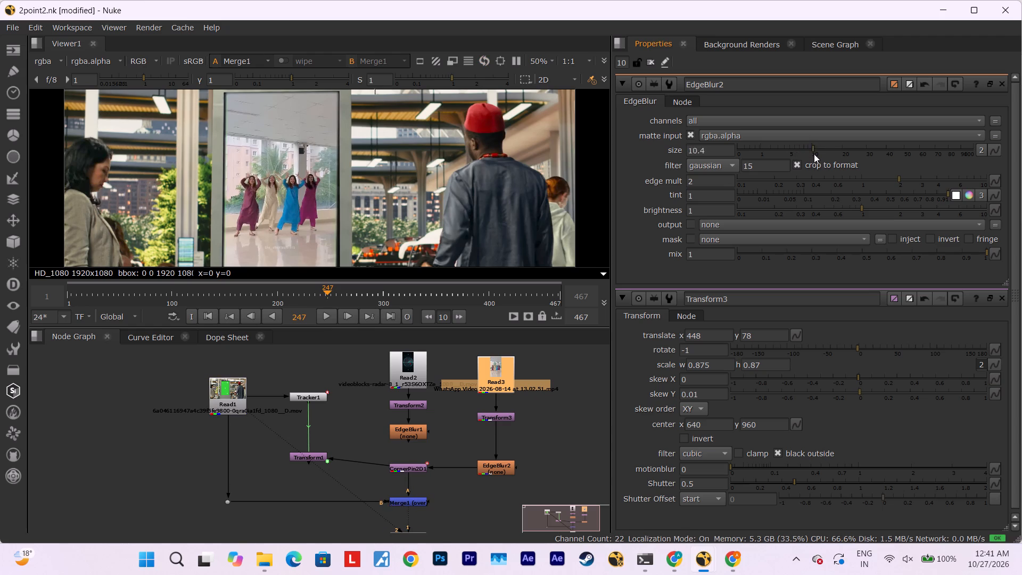
drag(814, 154, 821, 155)
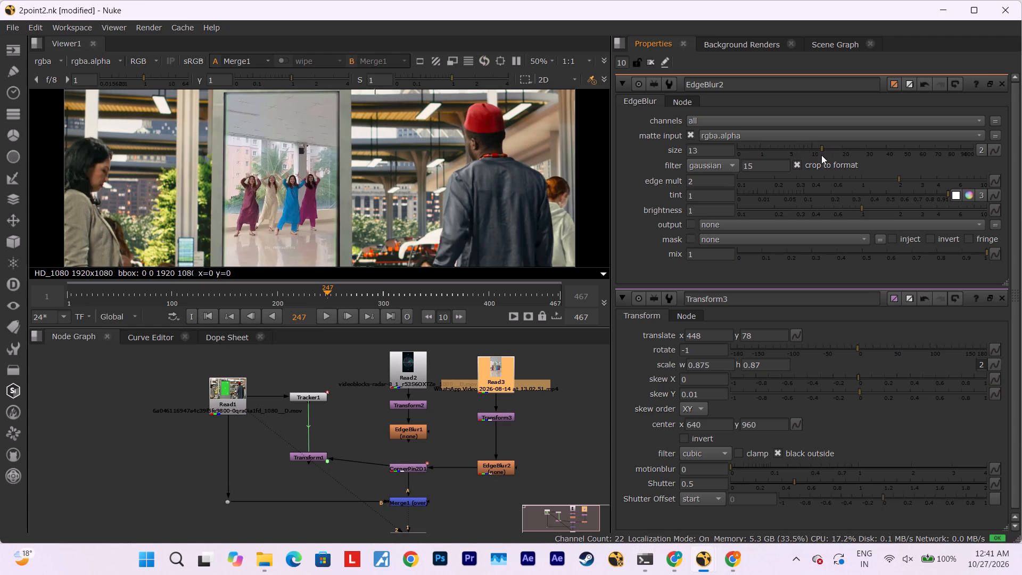
drag(821, 155, 804, 156)
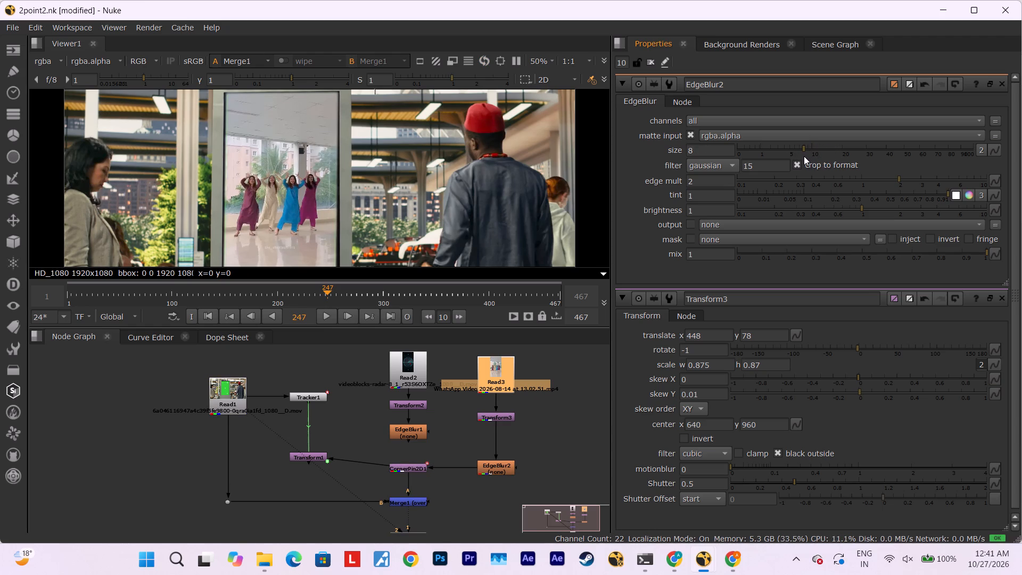
drag(804, 156, 803, 156)
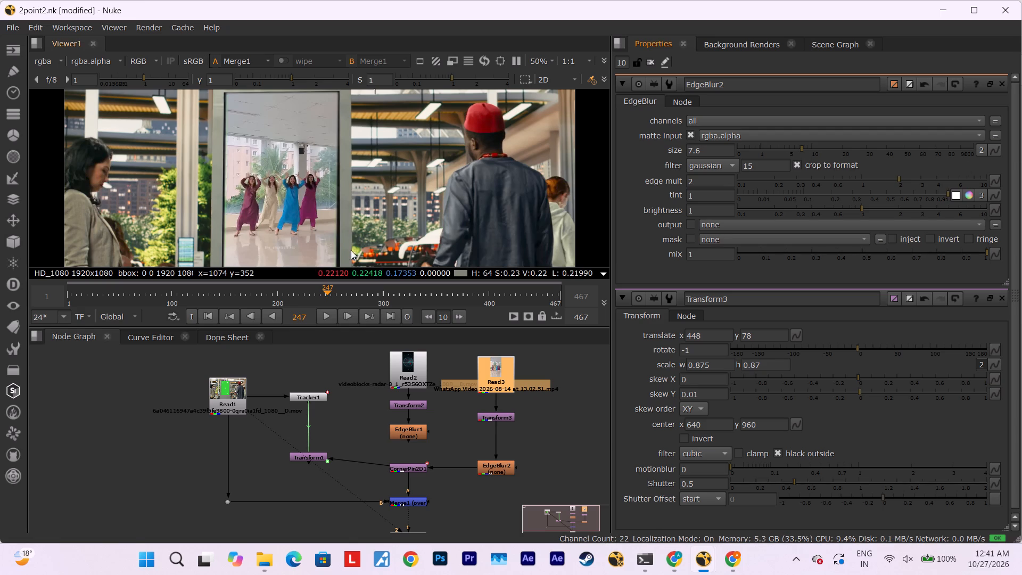
ctrl+scroll(320, 167, down, 1)
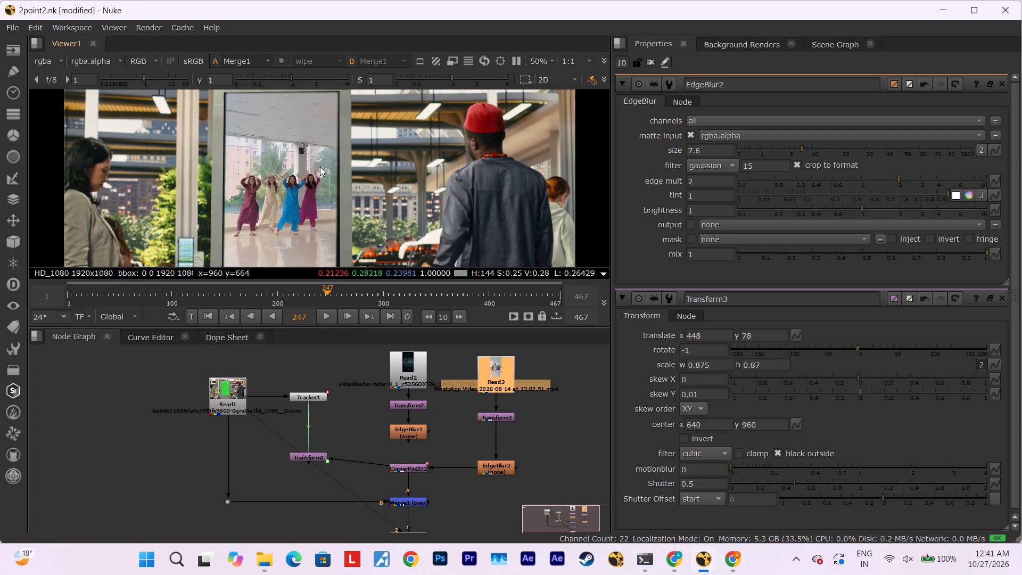
ctrl+alt+scroll(308, 166, down, 2)
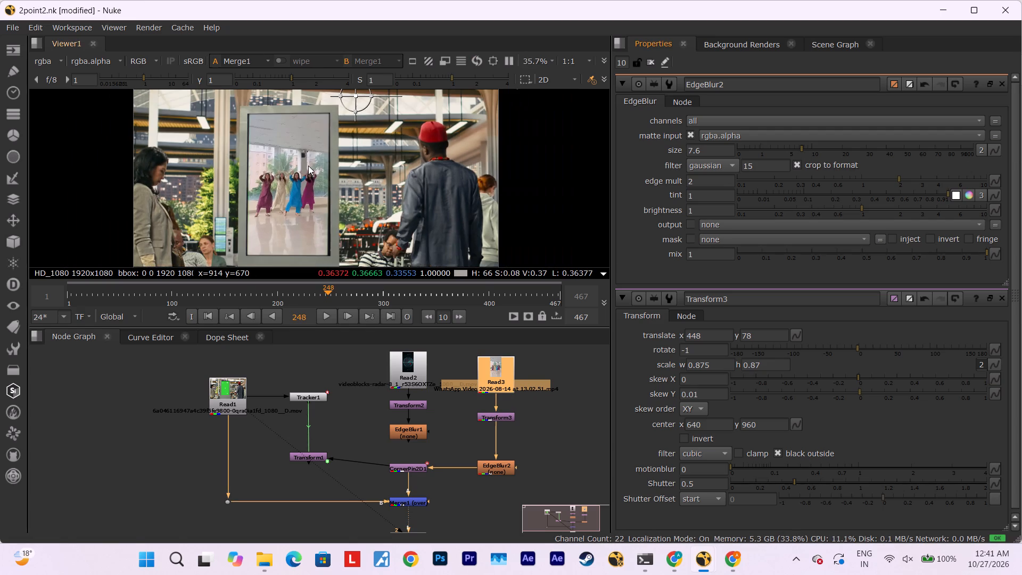
ctrl+alt+scroll(308, 166, down, 1)
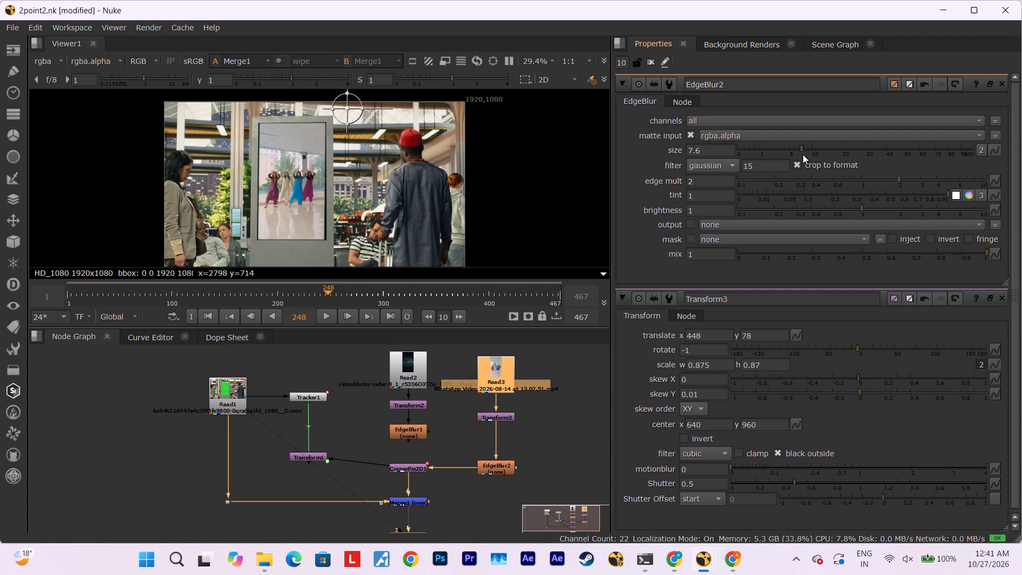
drag(803, 150, 836, 151)
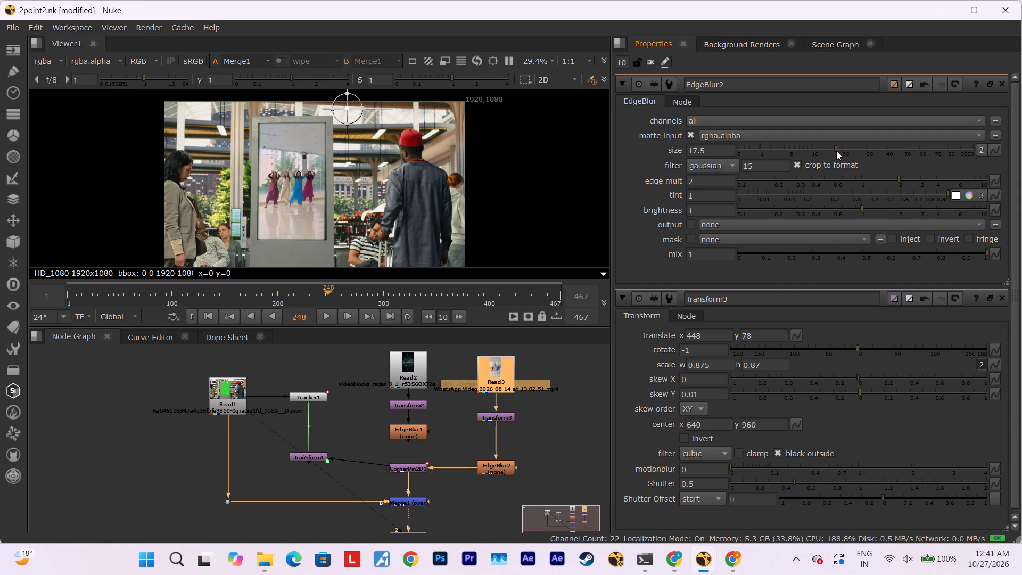
drag(836, 151, 820, 153)
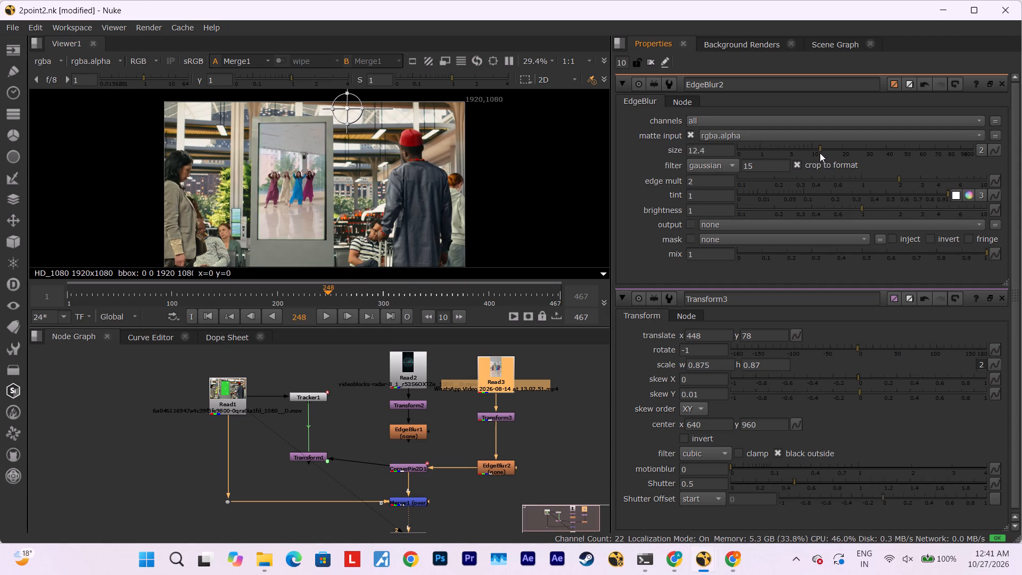
drag(820, 153, 814, 154)
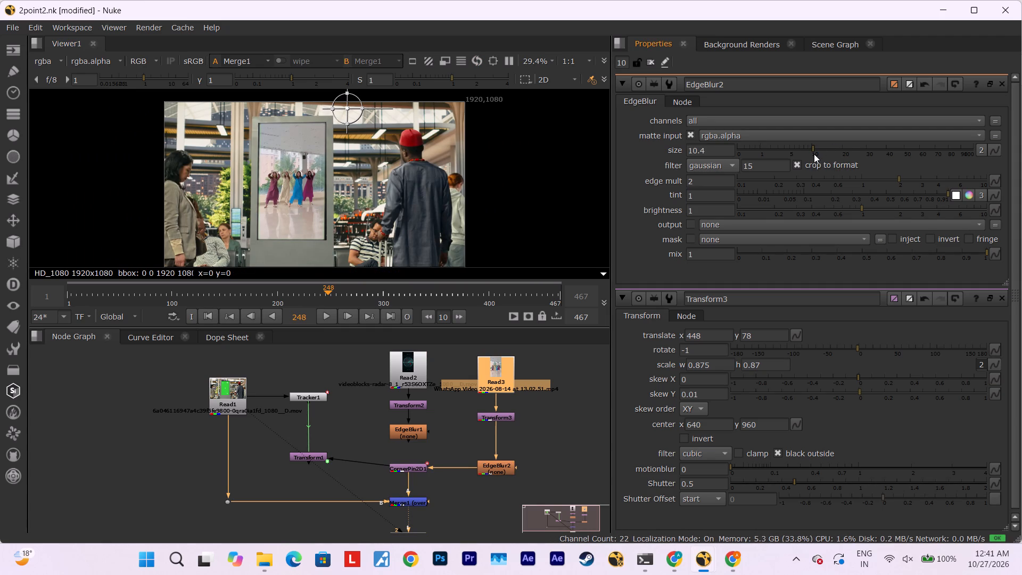
drag(814, 154, 810, 157)
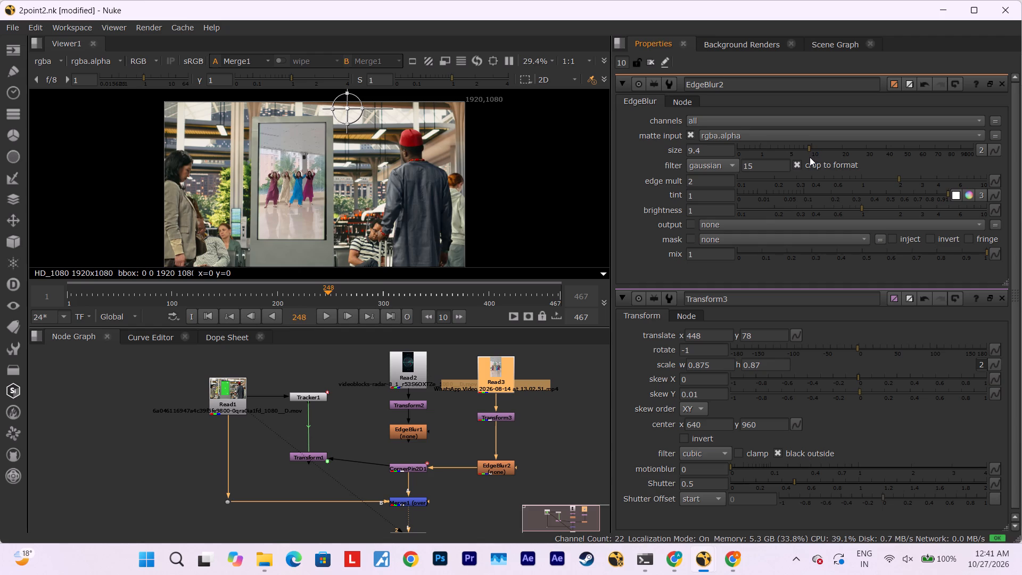
drag(810, 157, 809, 158)
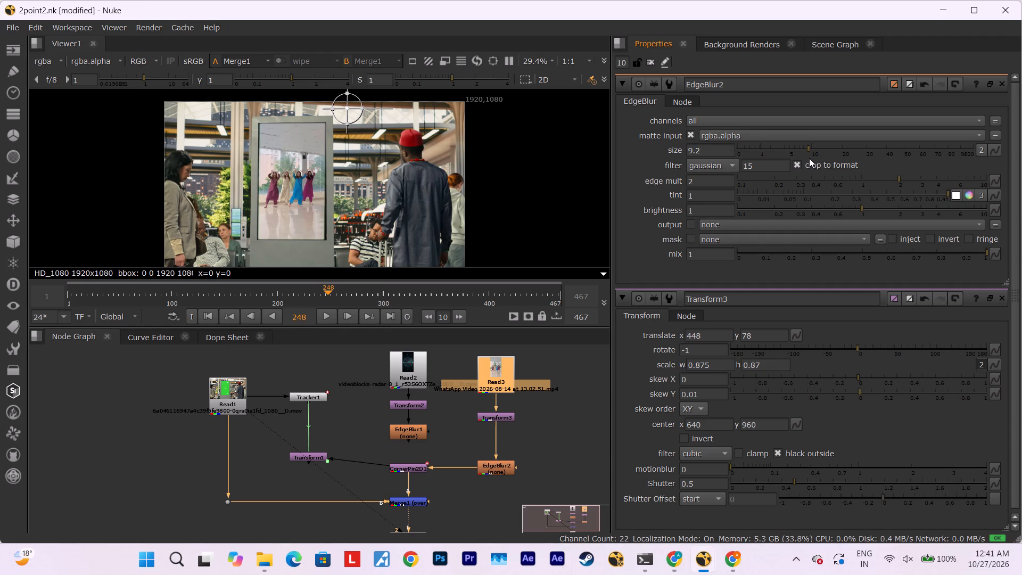
drag(809, 158, 809, 159)
Play the composite from frame 248 to check the blurred screen edges, stopping at frame 283.
click(325, 316)
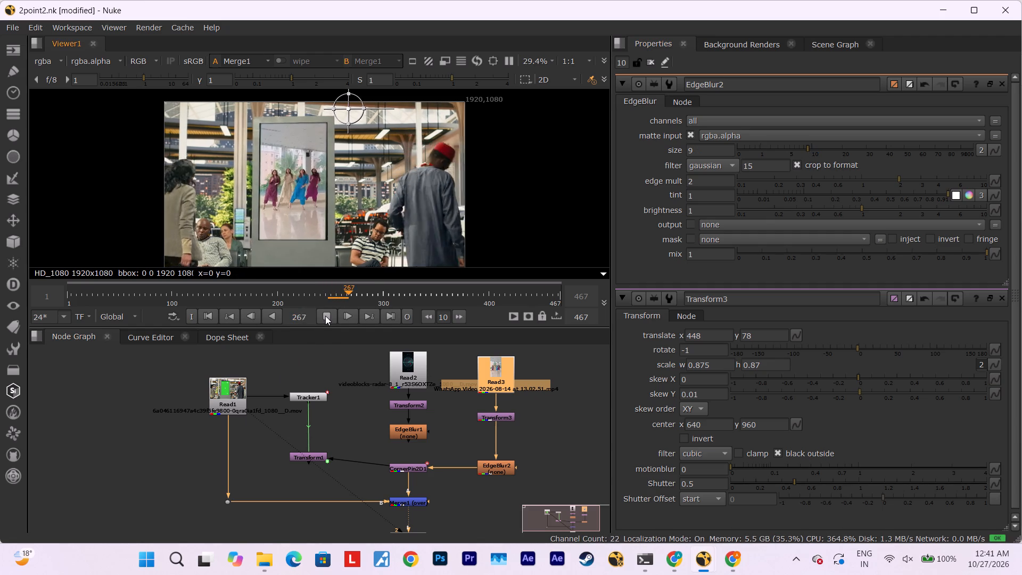
click(325, 316)
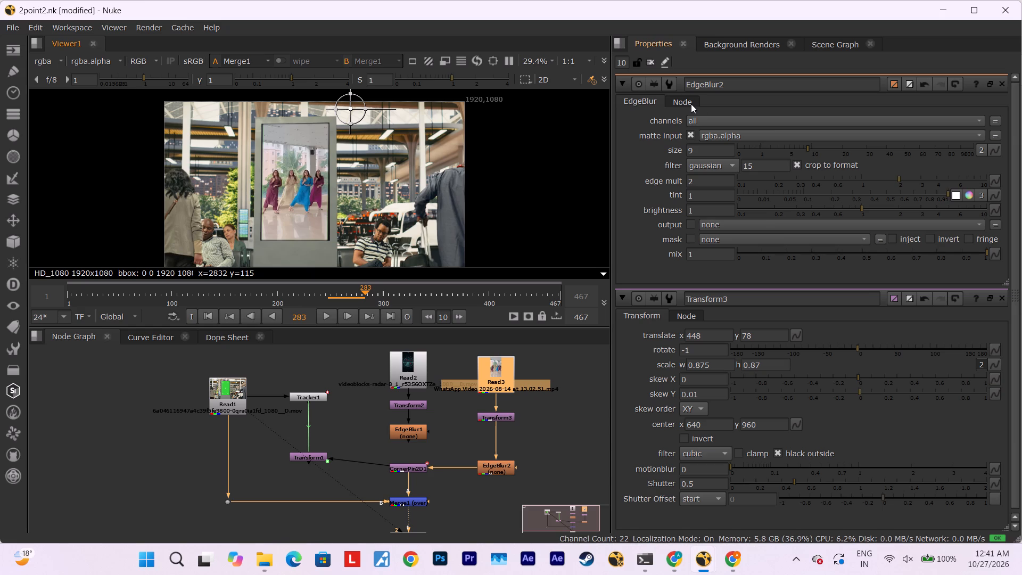
Look through EdgeBlur2's channels, matte input, output and mask options, and Transform3's filter options.
click(710, 126)
click(710, 126)
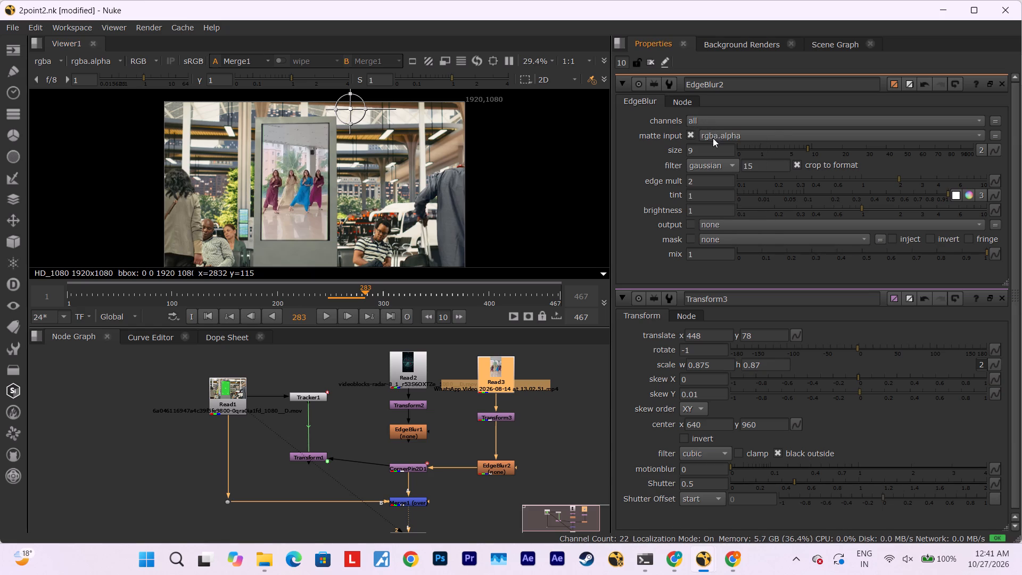
click(713, 139)
click(713, 139)
click(845, 223)
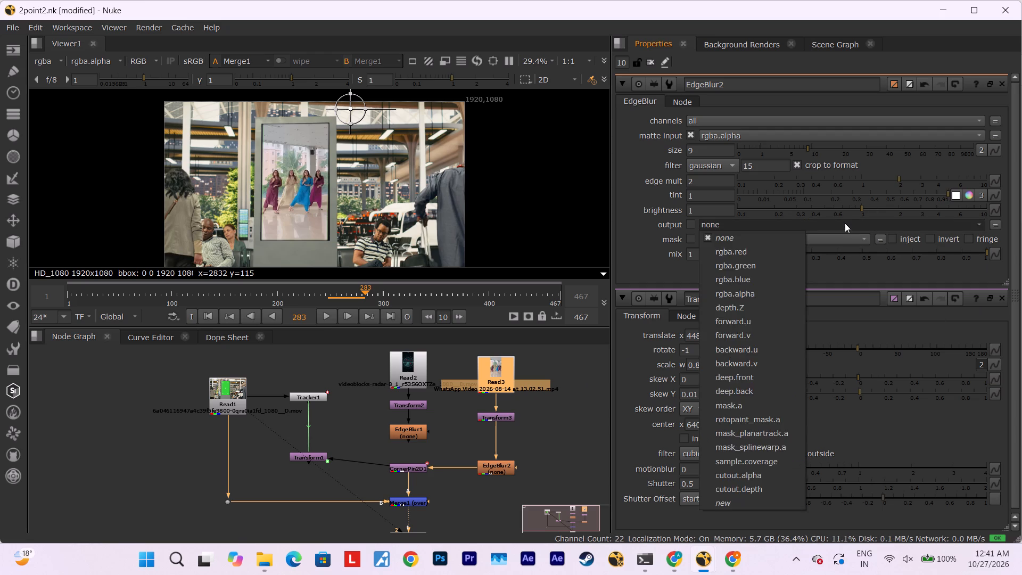
click(845, 223)
click(830, 240)
click(830, 240)
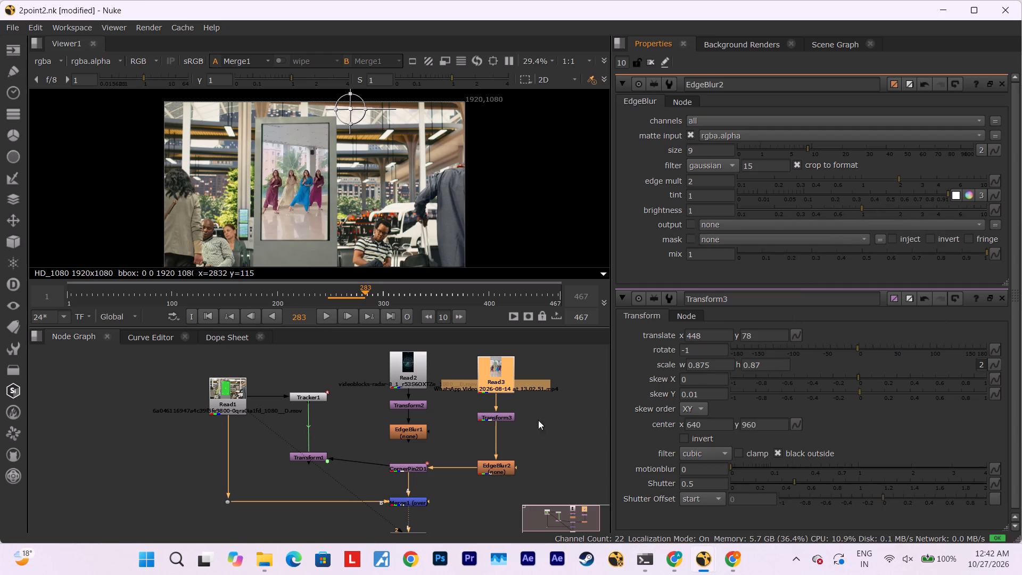
triple_click(496, 419)
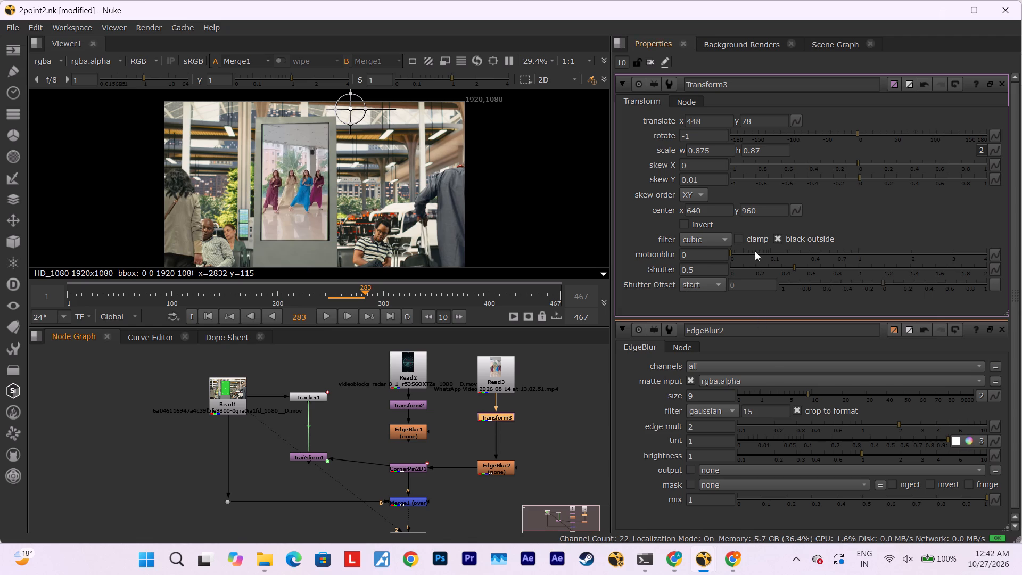
click(716, 239)
click(716, 239)
Play the composite from frame 283 with the whole frame in view to check the screen replacement.
ctrl+alt+scroll(355, 197, down, 1)
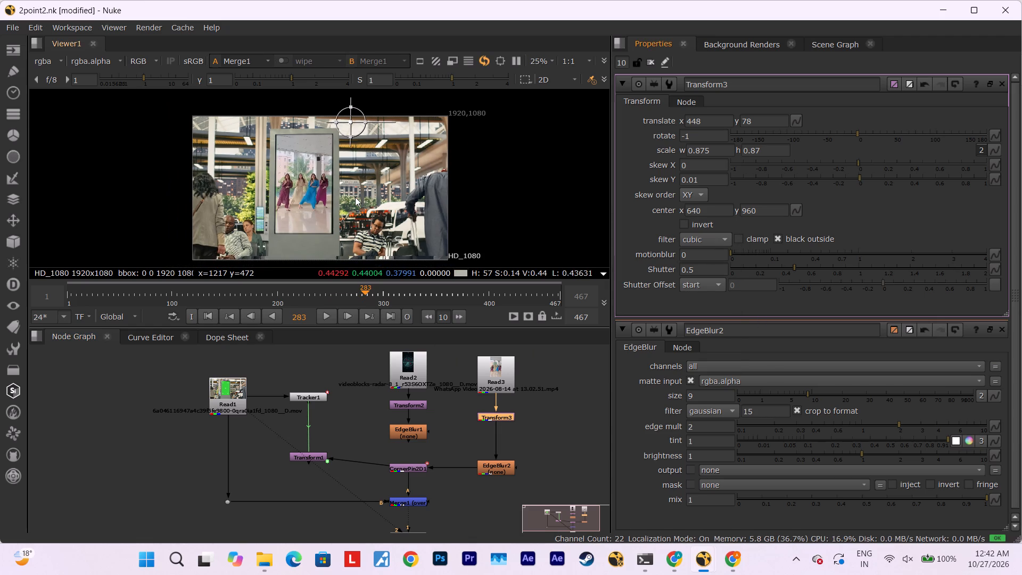
ctrl+alt+scroll(355, 197, down, 5)
alt+scroll(355, 197, left, 1)
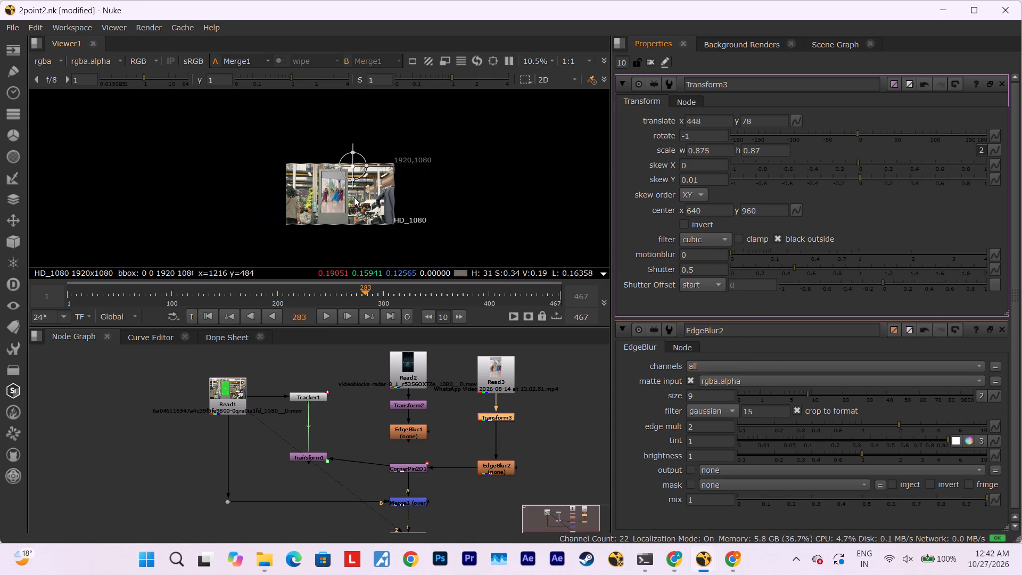
alt+scroll(354, 197, left, 1)
ctrl+alt+scroll(329, 198, up, 2)
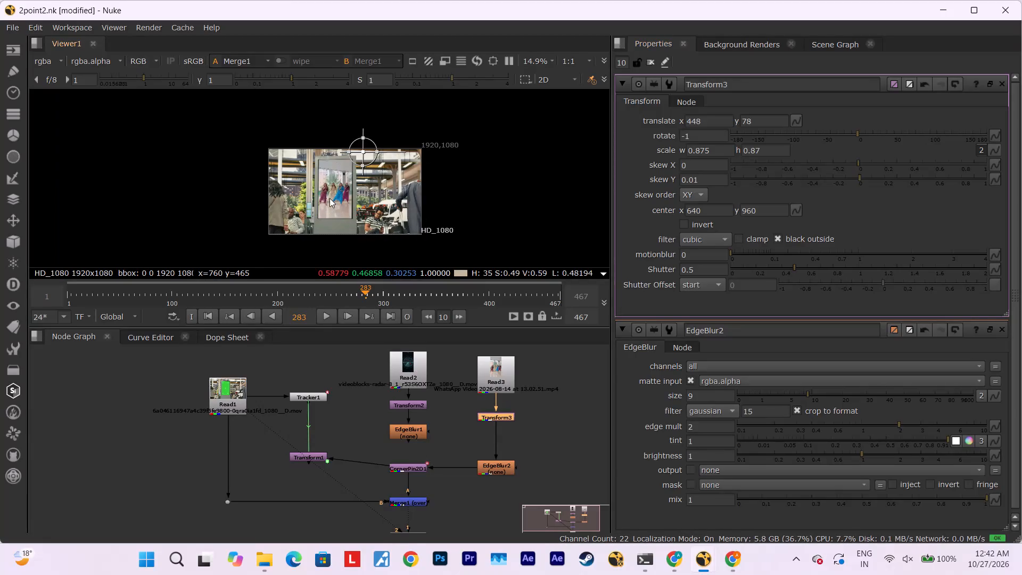
click(329, 316)
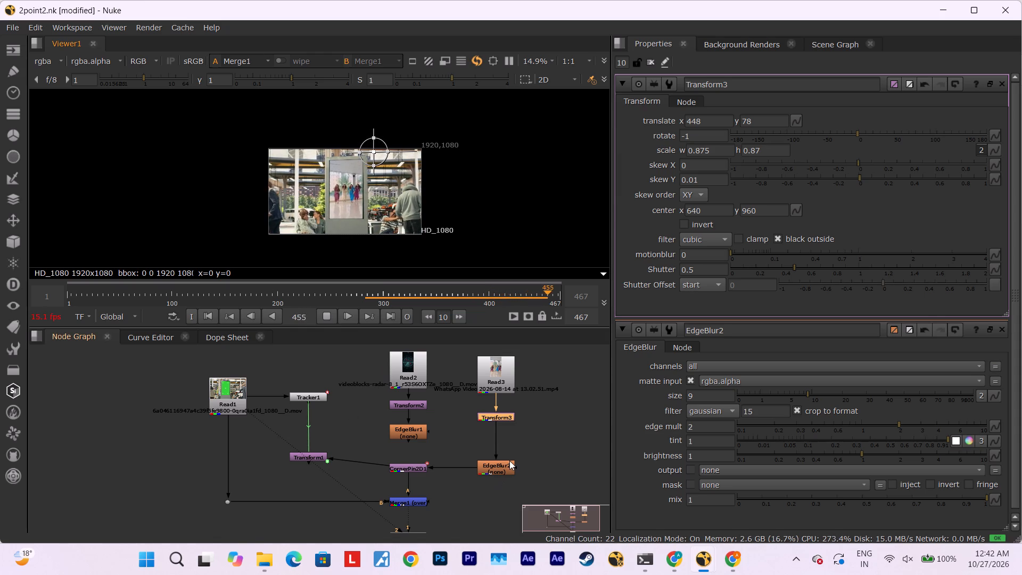
Add a single ColorCorrect node between Read3 and Transform3, deleting the duplicate and stopping playback at frame 58.
click(532, 450)
text(cc)
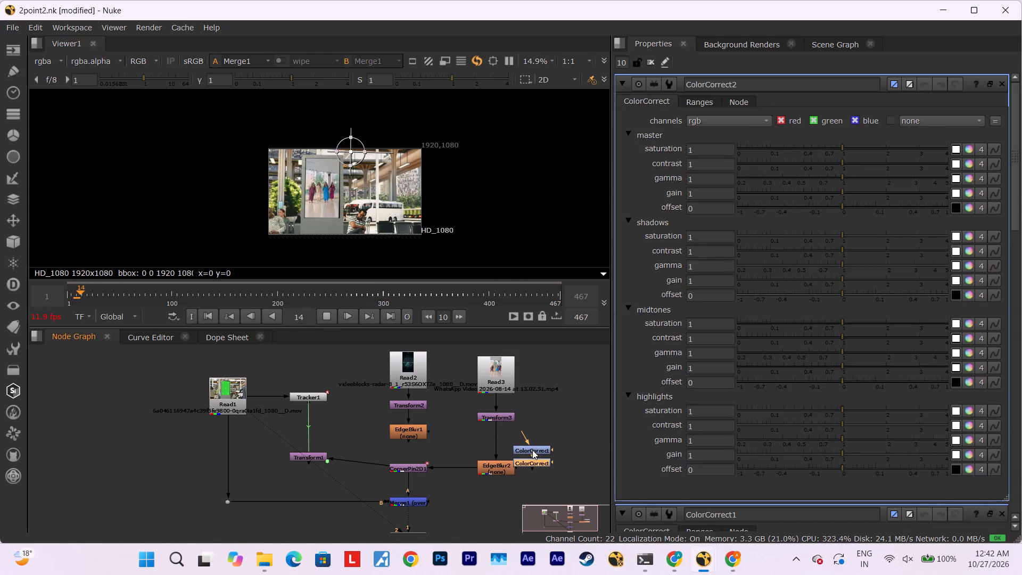
key(Delete)
key(space)
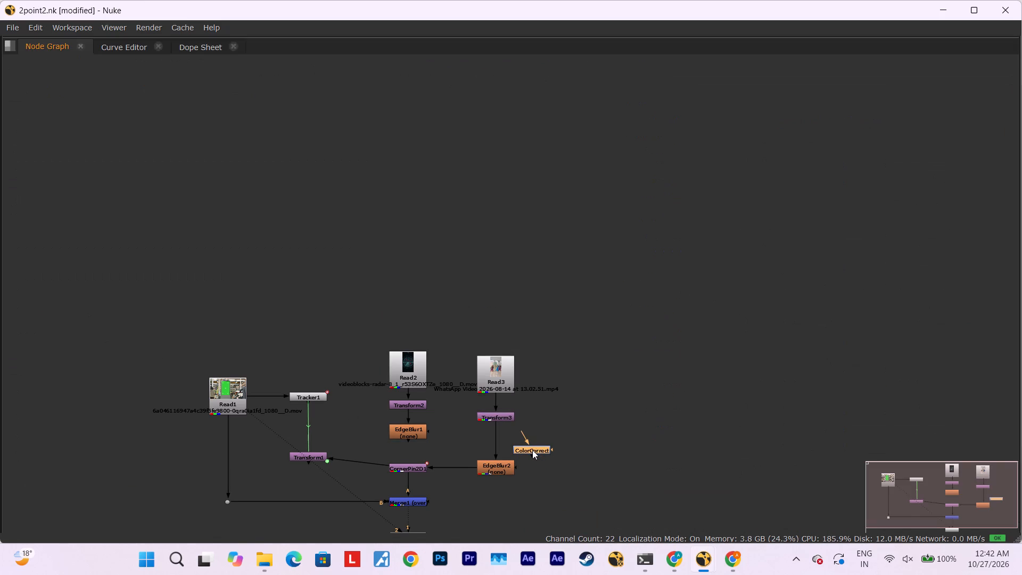
key(space)
click(331, 314)
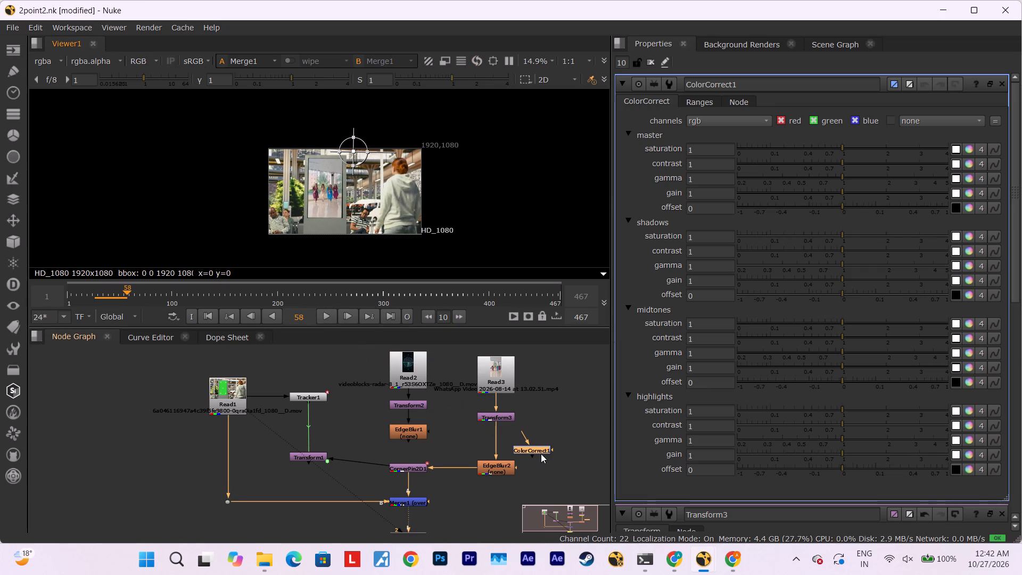
drag(506, 418, 509, 438)
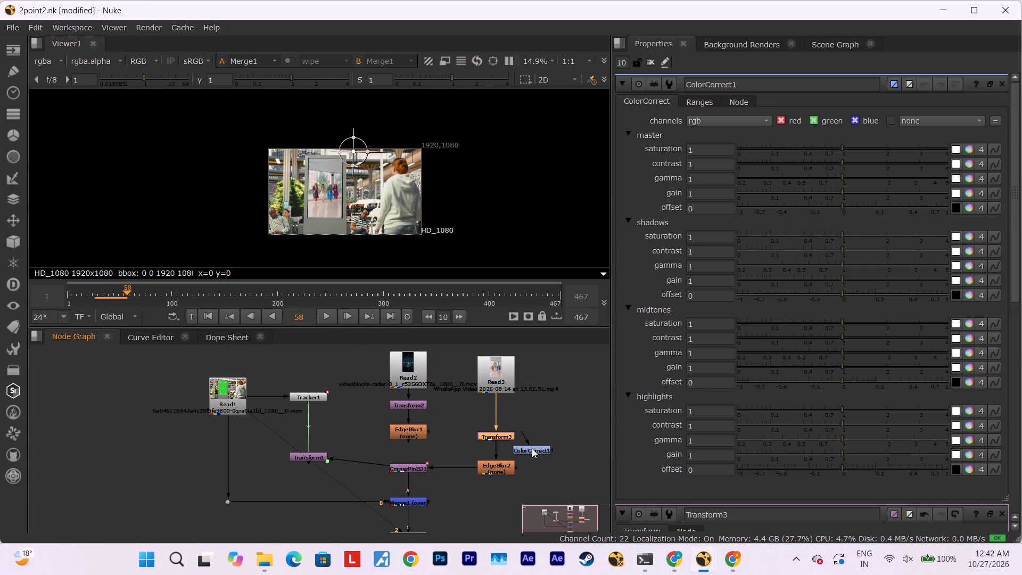
drag(532, 448, 497, 414)
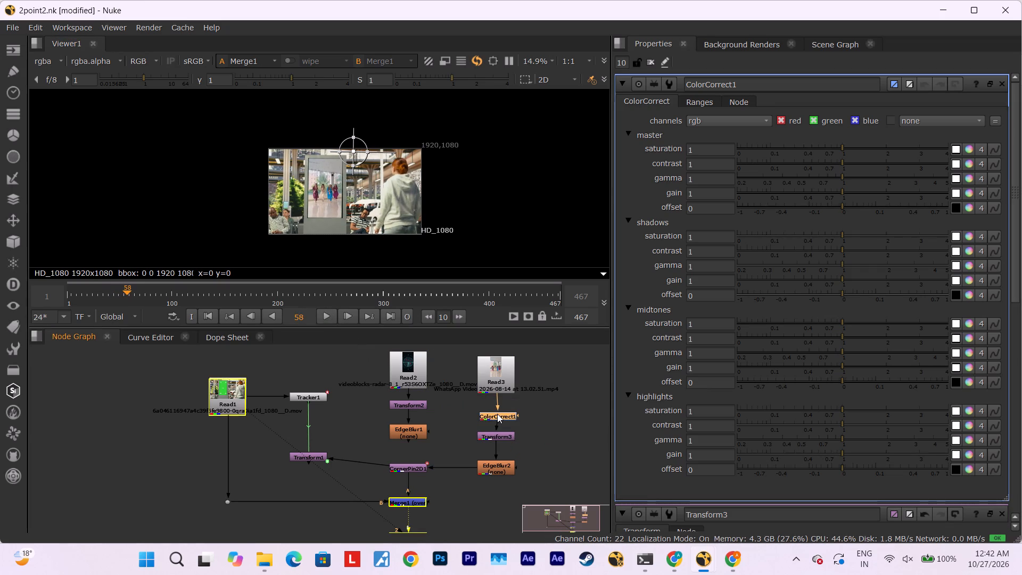
drag(494, 413, 490, 413)
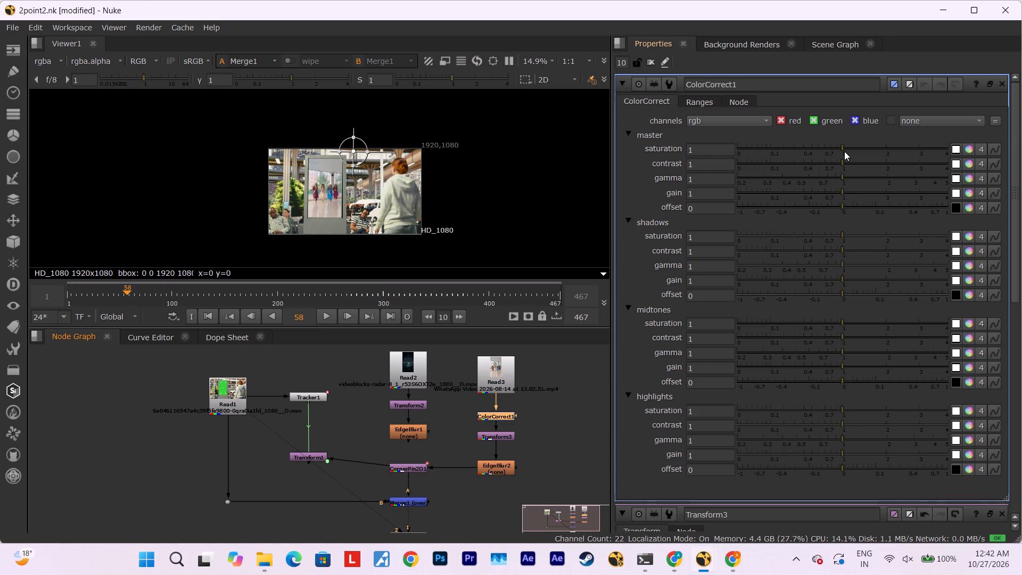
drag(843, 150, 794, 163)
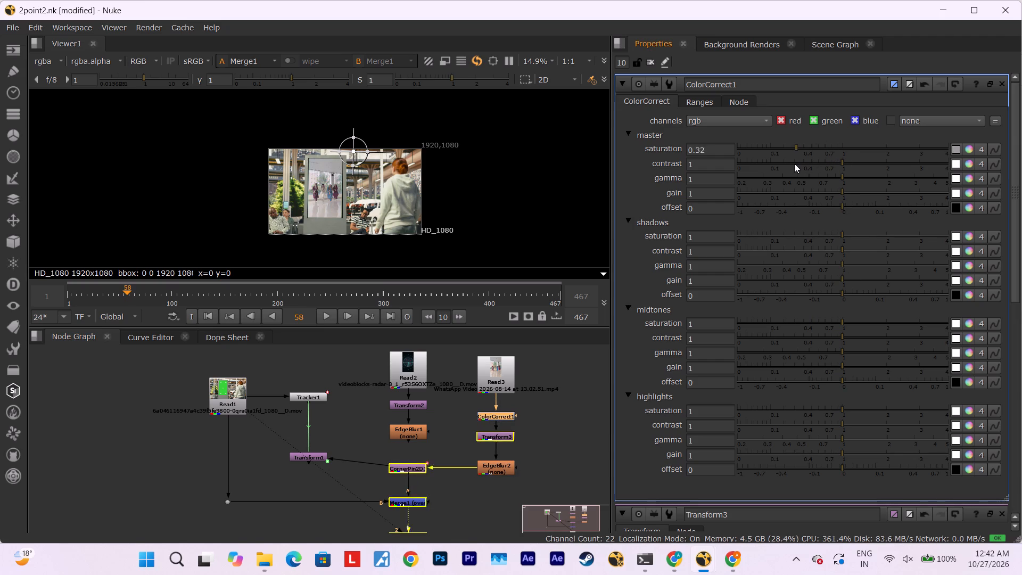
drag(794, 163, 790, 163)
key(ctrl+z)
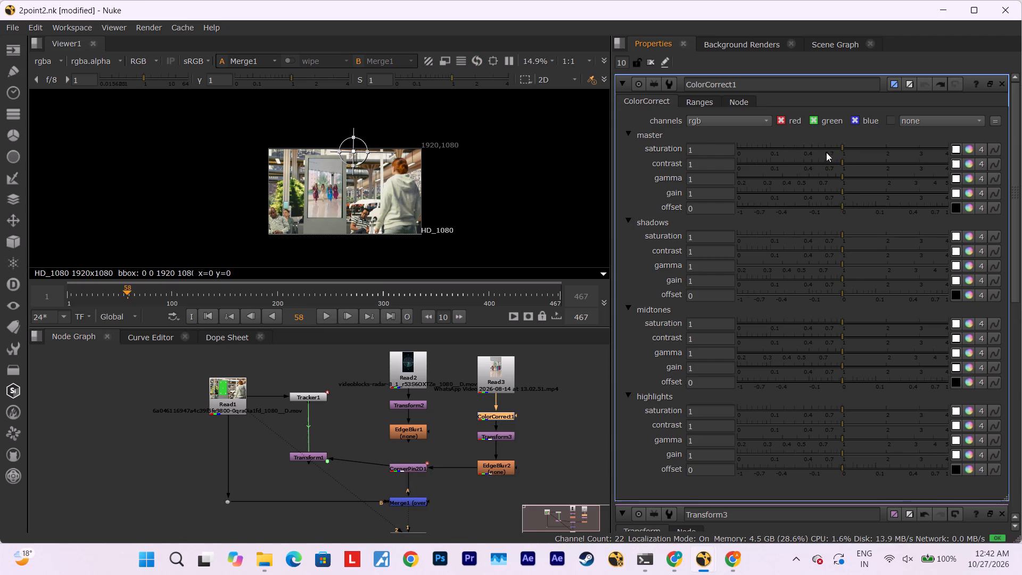
Set ColorCorrect1's master saturation to 0.72.
drag(840, 152, 837, 153)
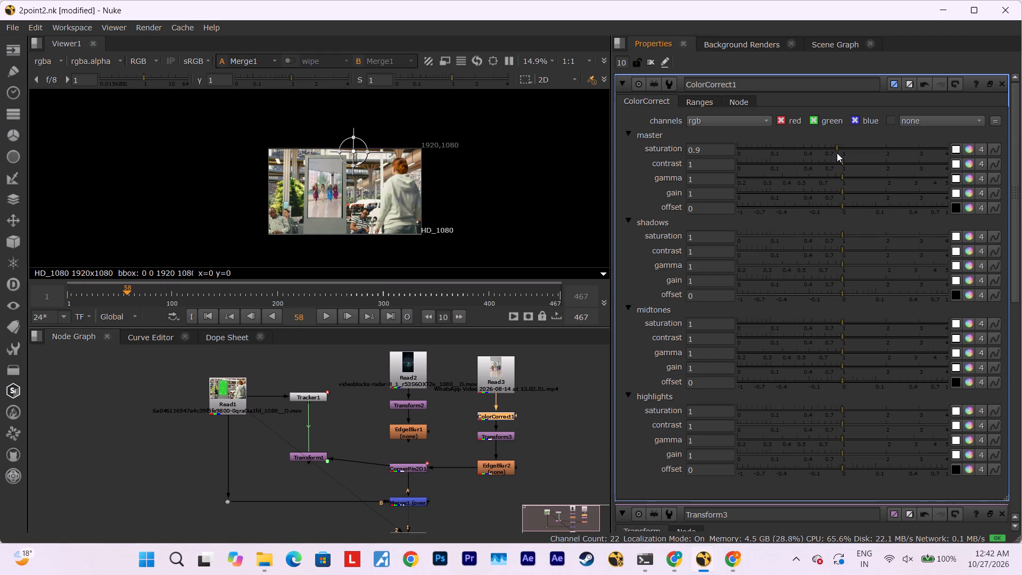
drag(837, 153, 827, 158)
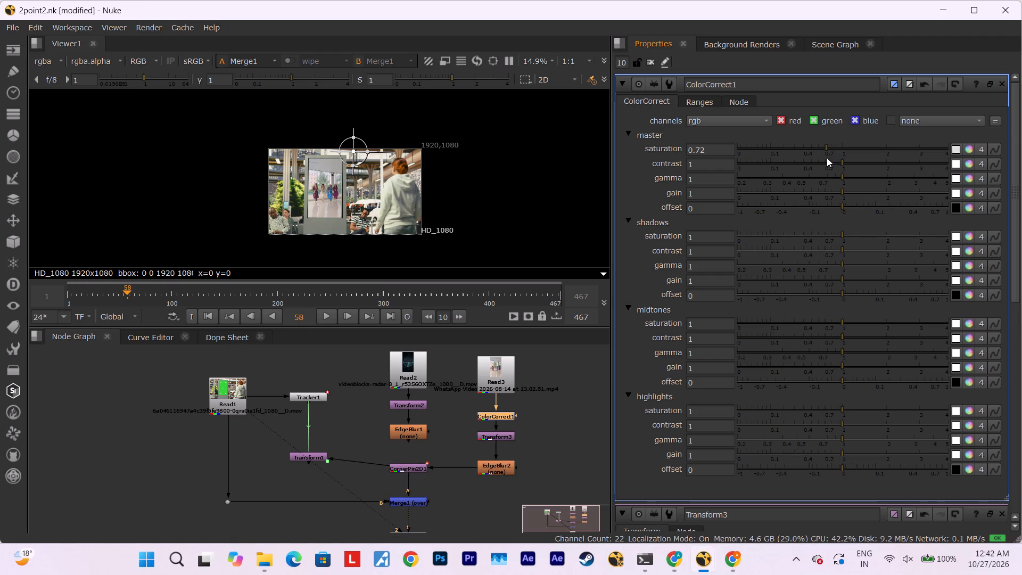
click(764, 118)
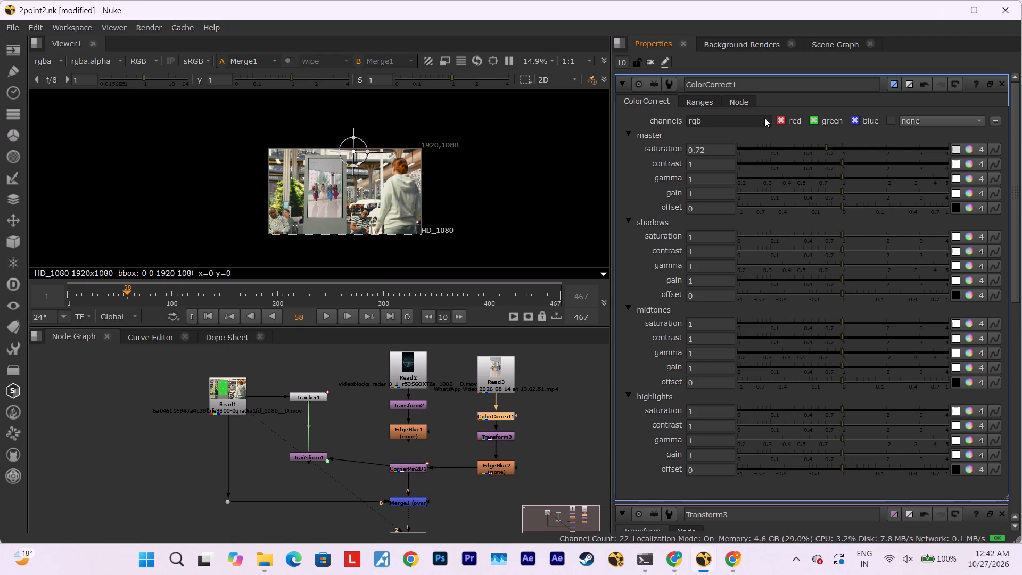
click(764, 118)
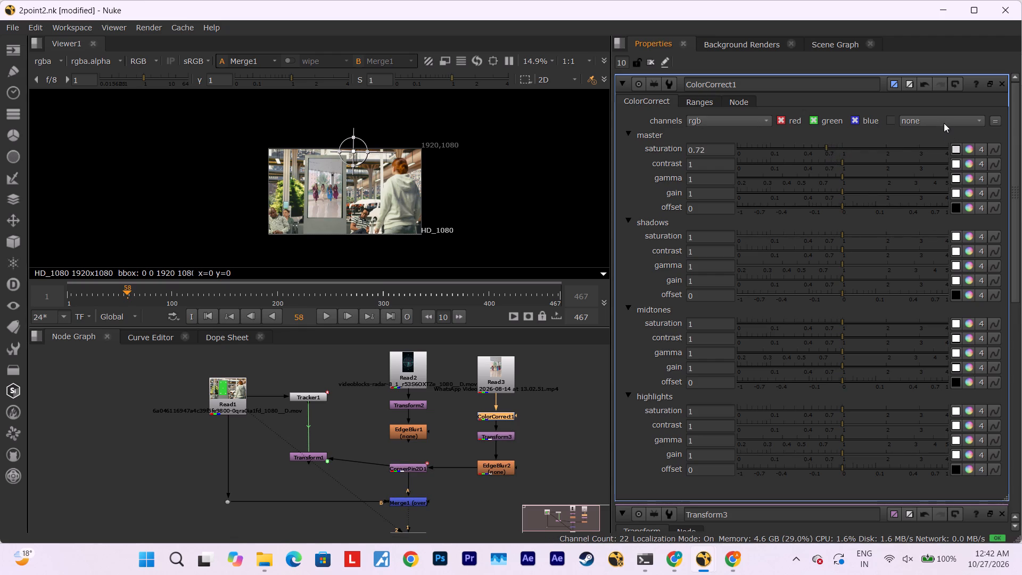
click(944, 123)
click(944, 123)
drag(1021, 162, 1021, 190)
Set ColorCorrect1's midtones gain to 0.72 and its master gamma to 0.92.
drag(843, 369, 851, 371)
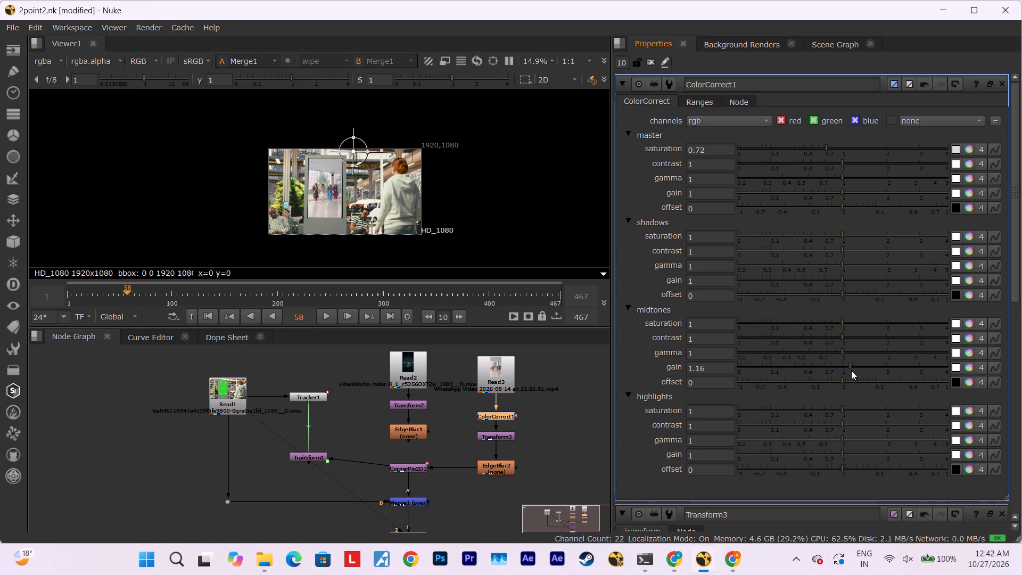
drag(851, 371, 830, 375)
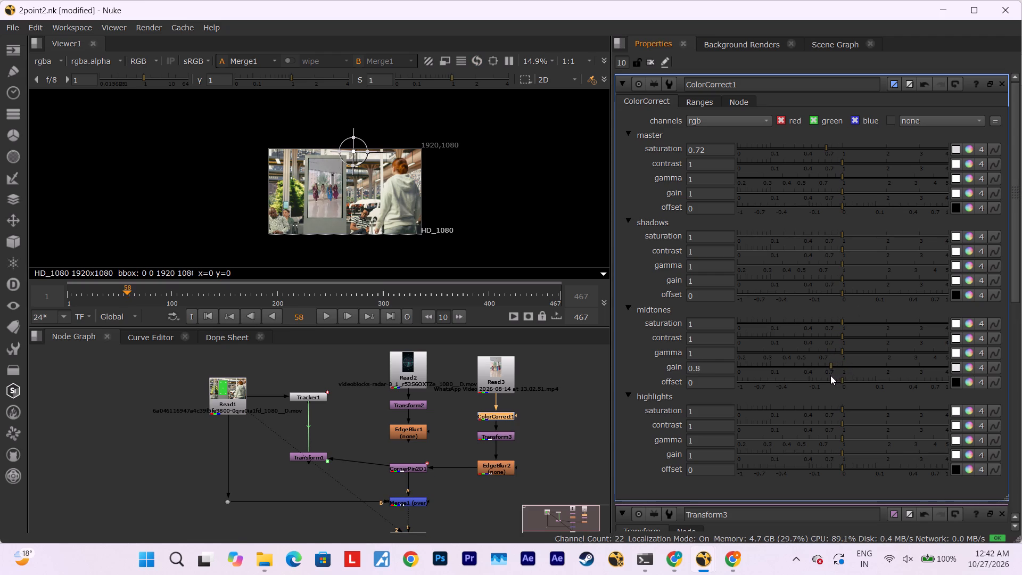
drag(830, 375, 827, 376)
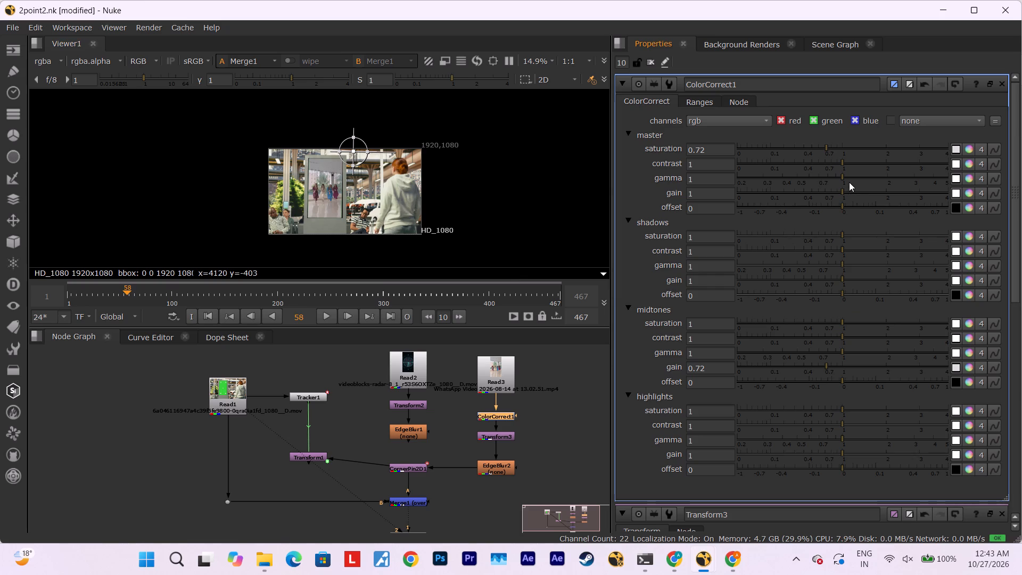
drag(846, 178, 840, 183)
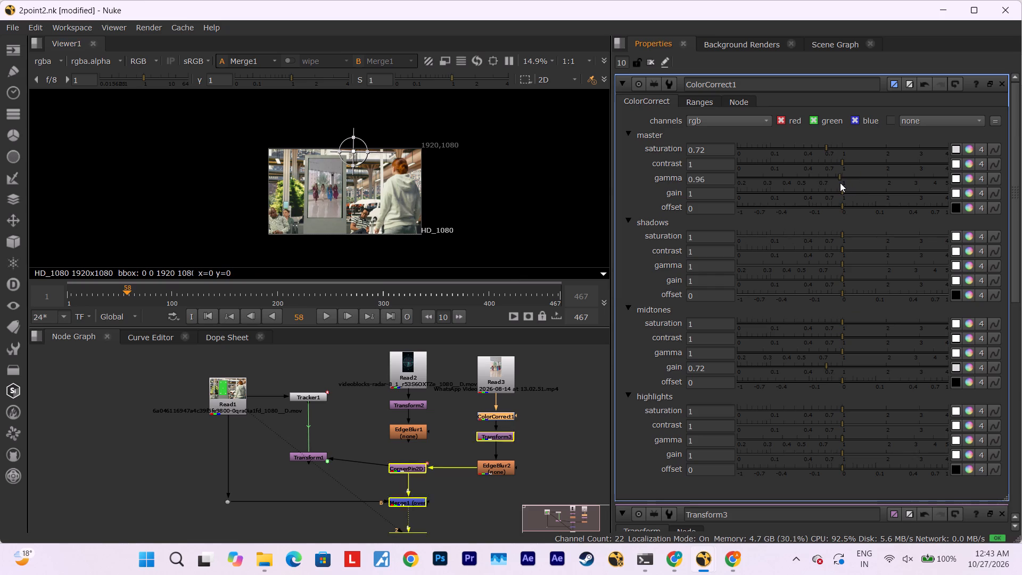
drag(840, 183, 837, 183)
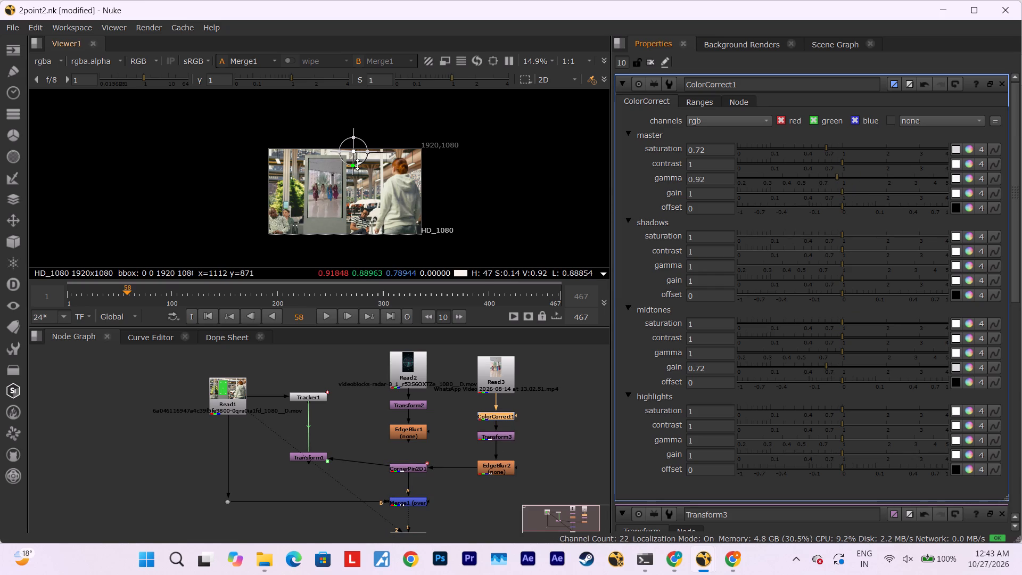
Play the composite from frame 58, disabling and re-enabling ColorCorrect1 to compare the grade, and stop at frame 231.
alt+scroll(357, 165, right, 1)
ctrl+alt+scroll(357, 165, down, 2)
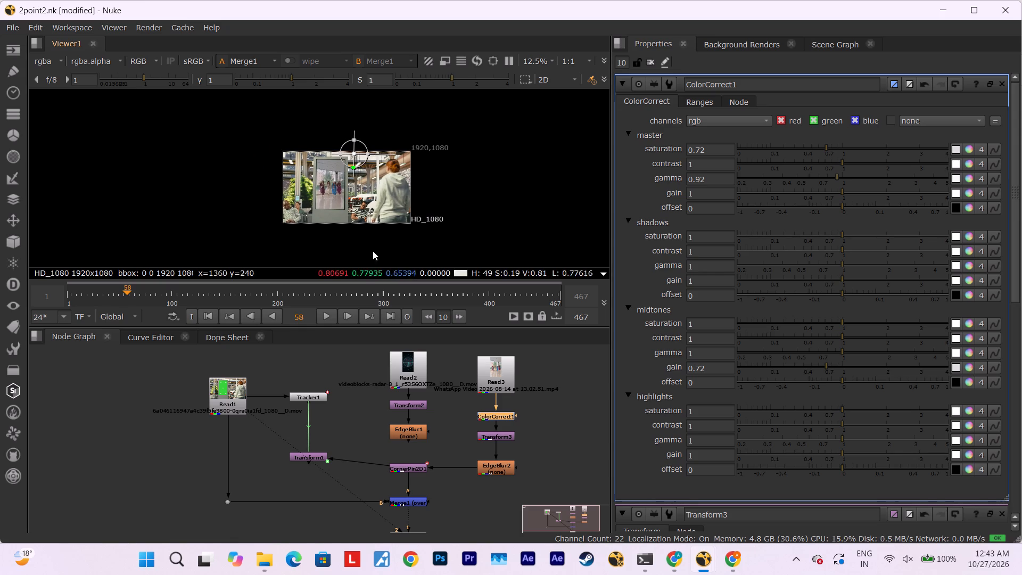
click(336, 315)
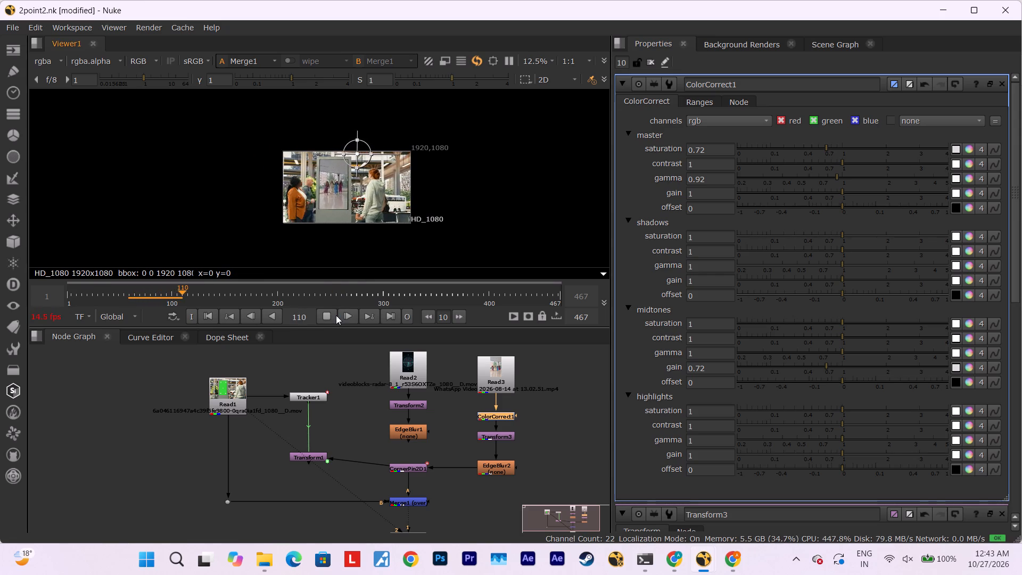
click(511, 420)
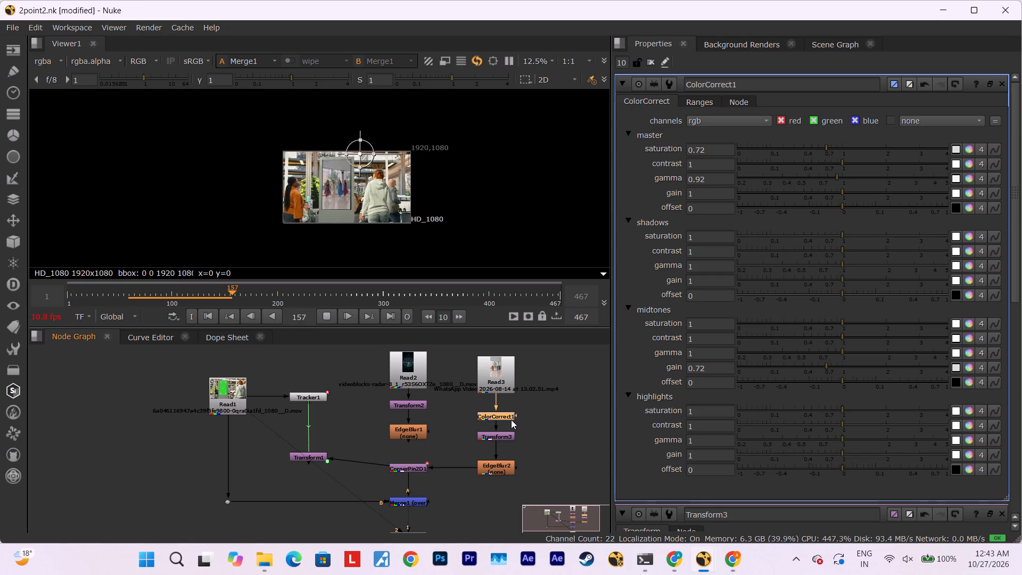
key(d)
key(d)
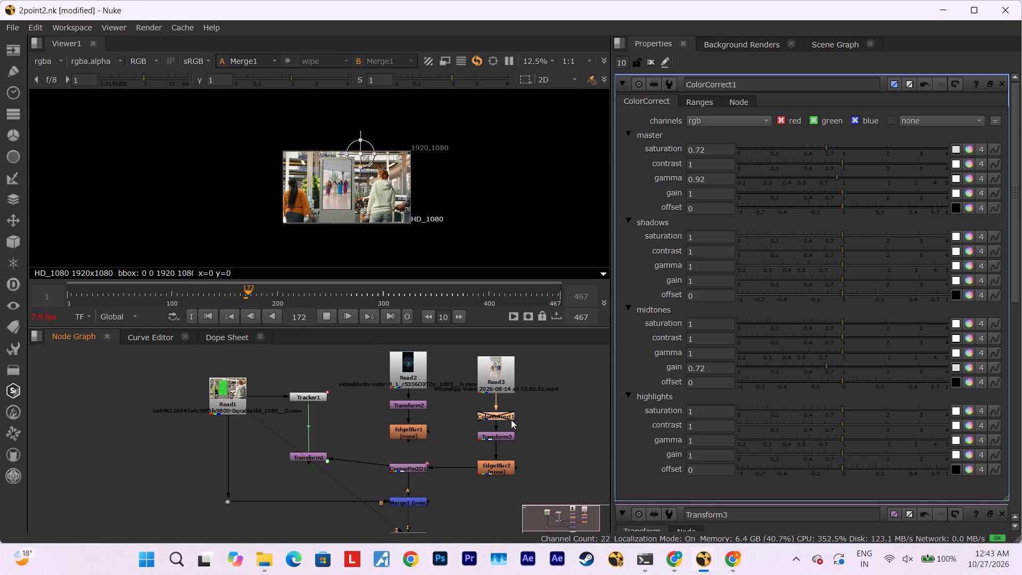
text(dd)
text(dd)
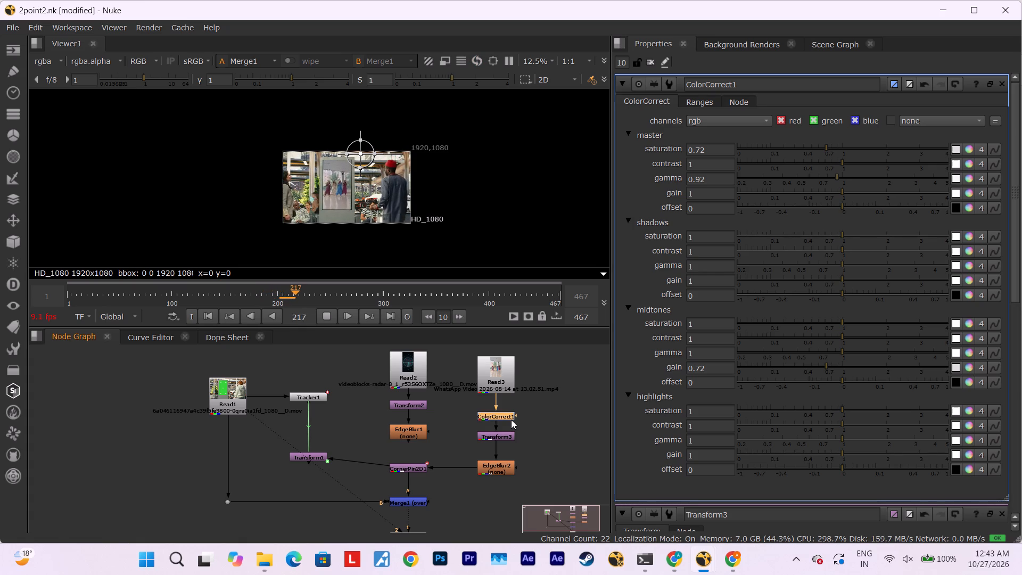
click(329, 320)
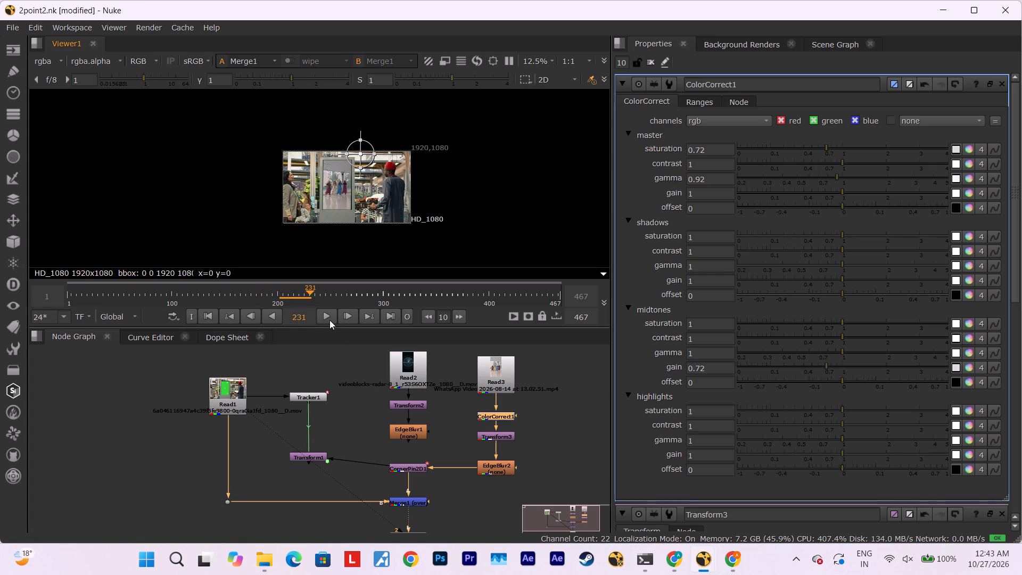
Set ColorCorrect1's master gamma to 0.95.
click(838, 177)
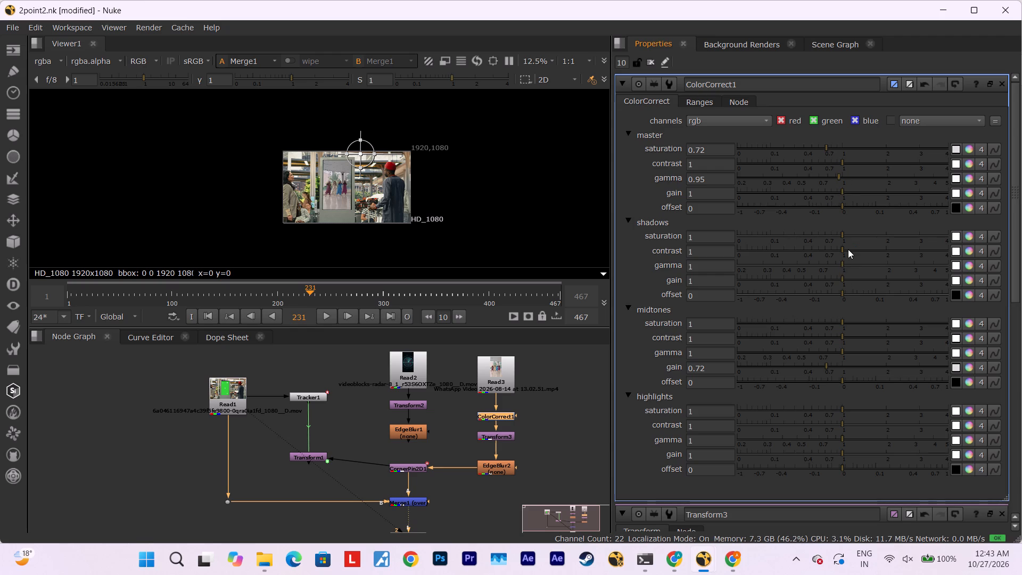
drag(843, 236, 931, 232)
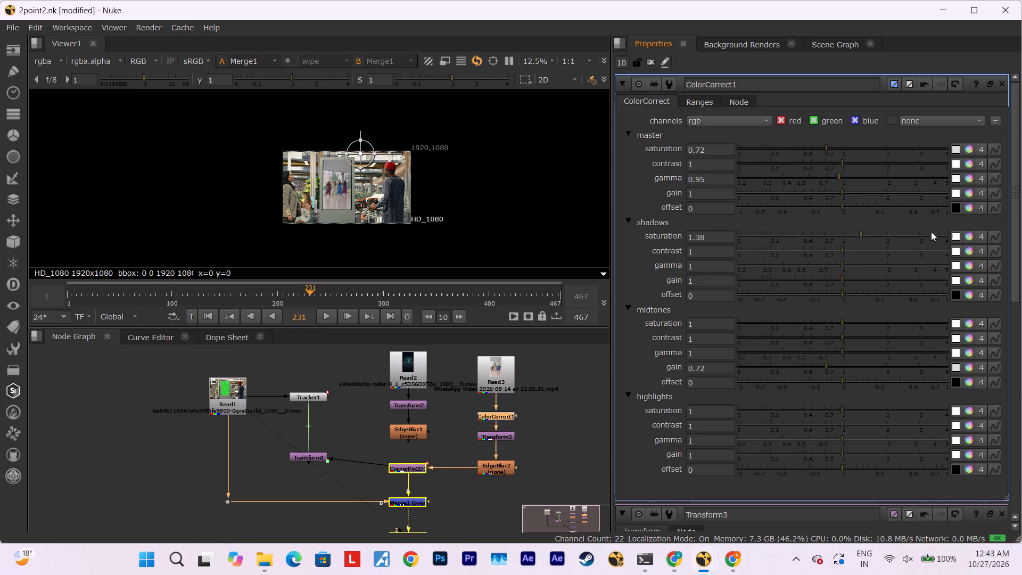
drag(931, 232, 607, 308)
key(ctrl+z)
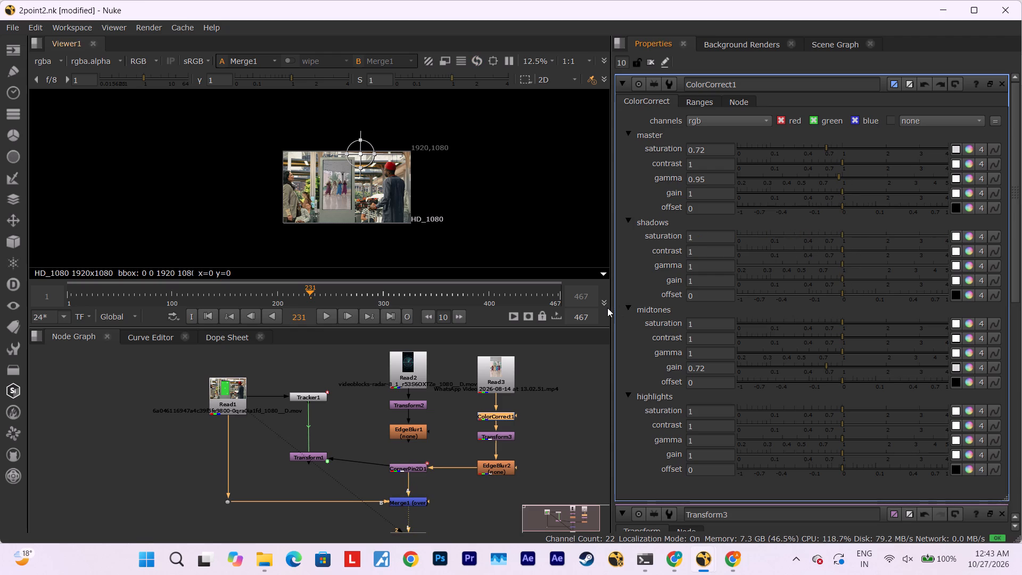
Set ColorCorrect1's shadows saturation to 0.92 and midtones saturation to 1.24.
click(840, 238)
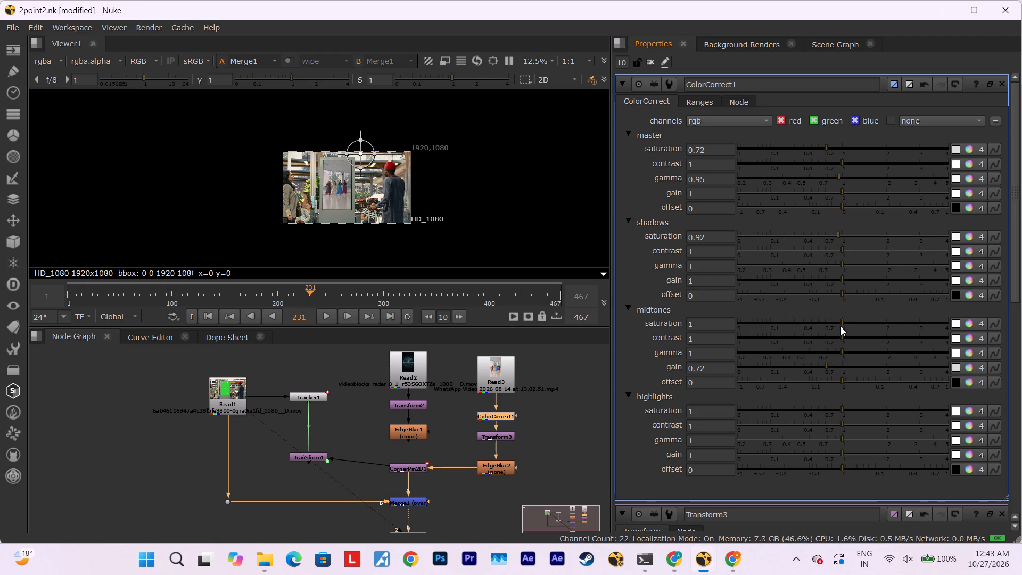
drag(840, 326, 883, 339)
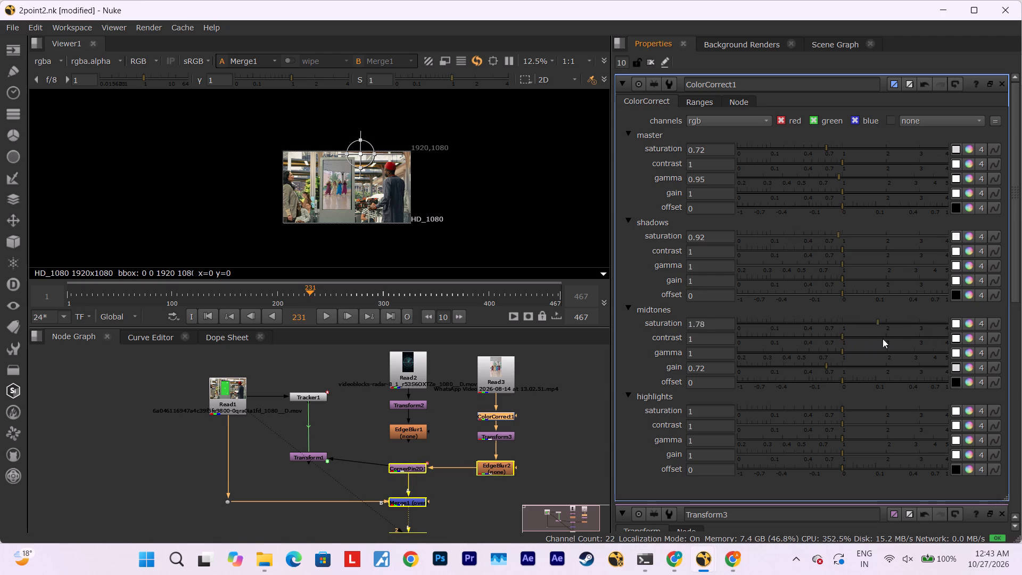
drag(883, 339, 854, 345)
Play the composite from frame 231 to check the colour-corrected screen content against the surrounding footage.
click(322, 323)
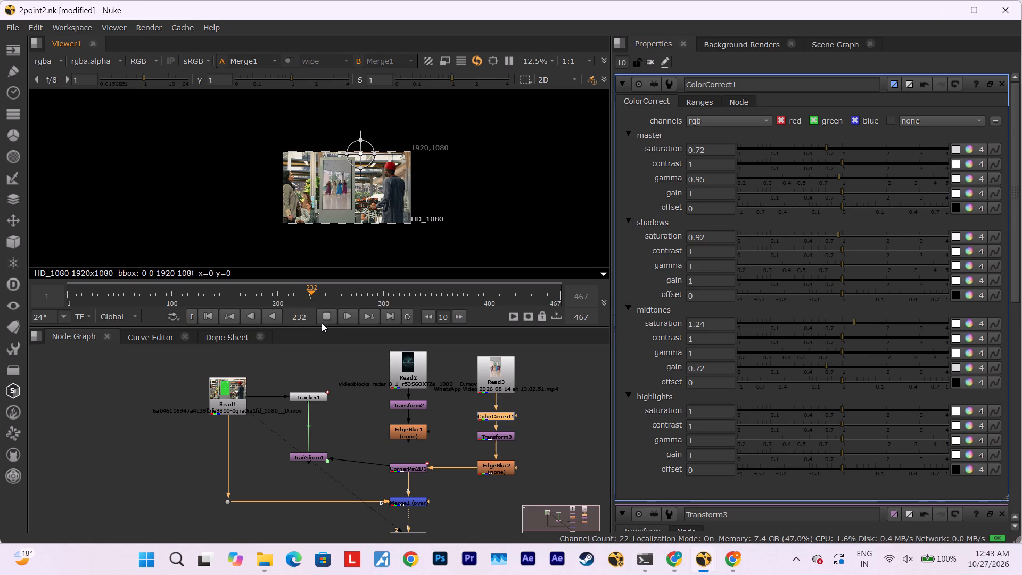
alt+scroll(366, 194, right, 1)
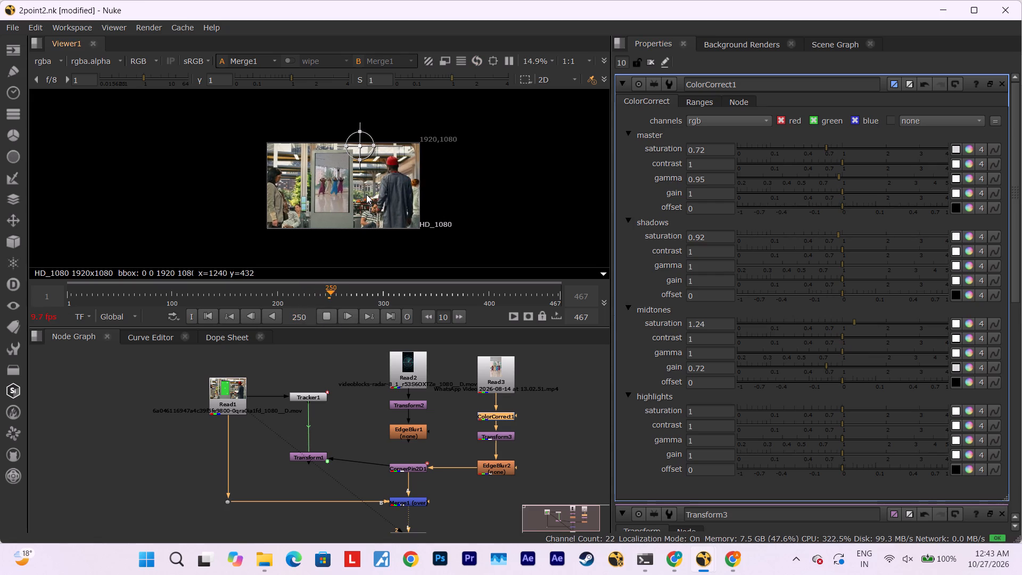
ctrl+alt+scroll(366, 194, down, 2)
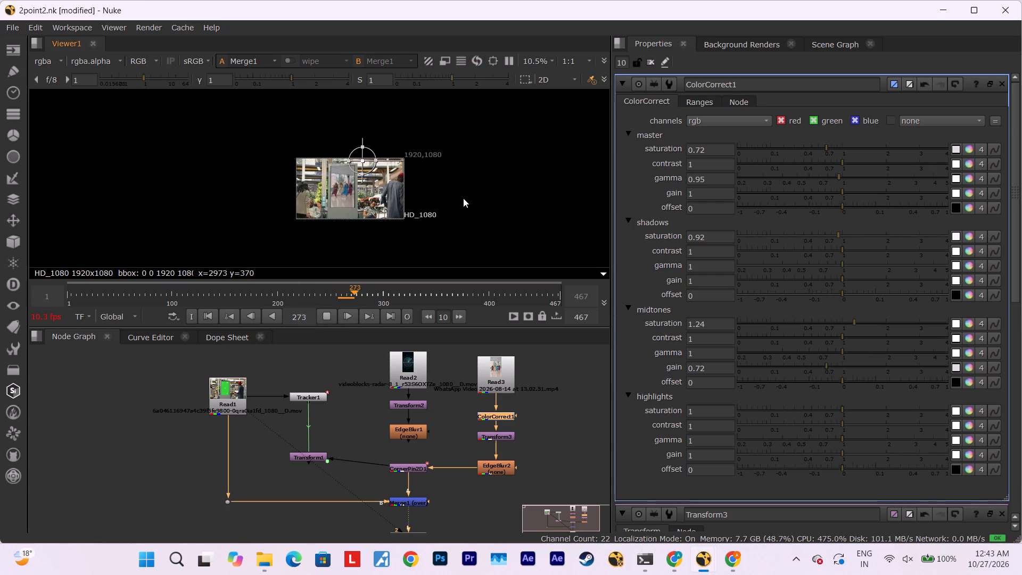
ctrl+alt+scroll(380, 201, down, 2)
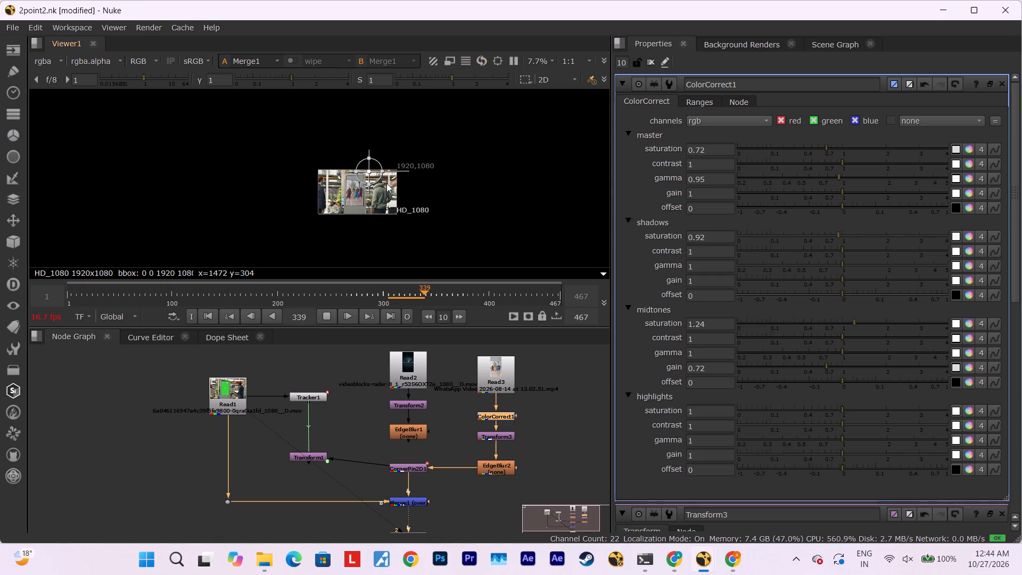
key(grave)
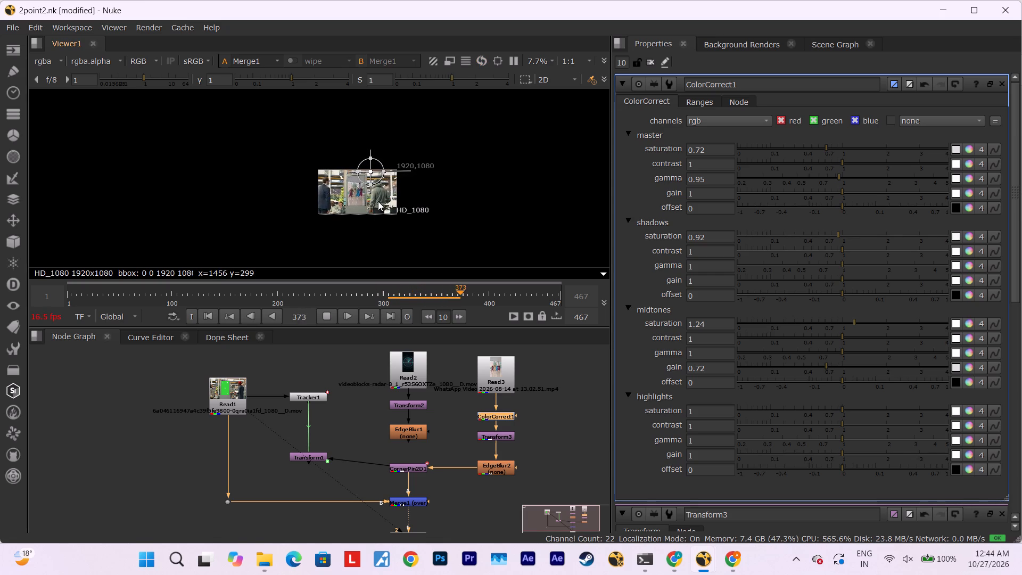
key(space)
key(space)
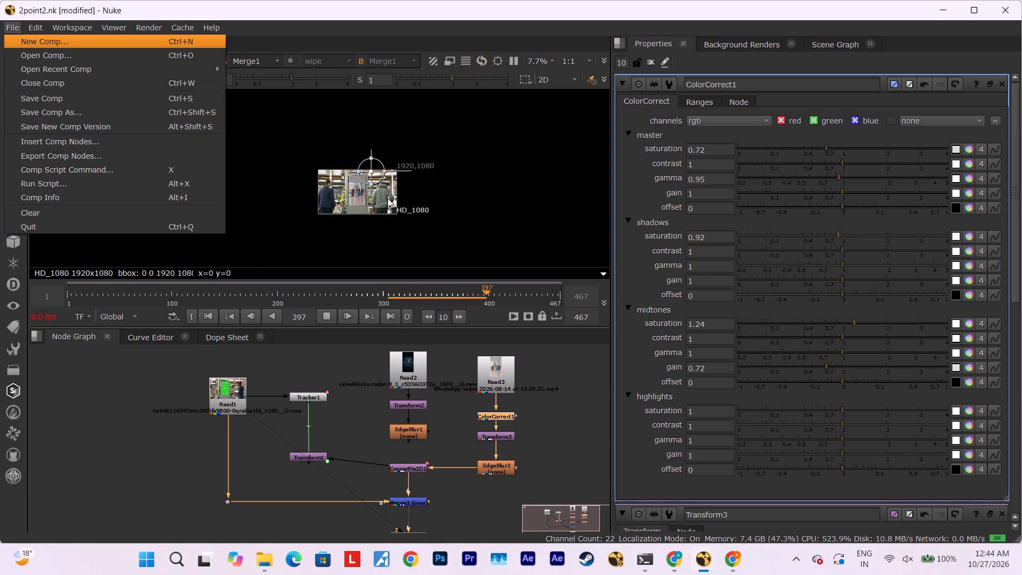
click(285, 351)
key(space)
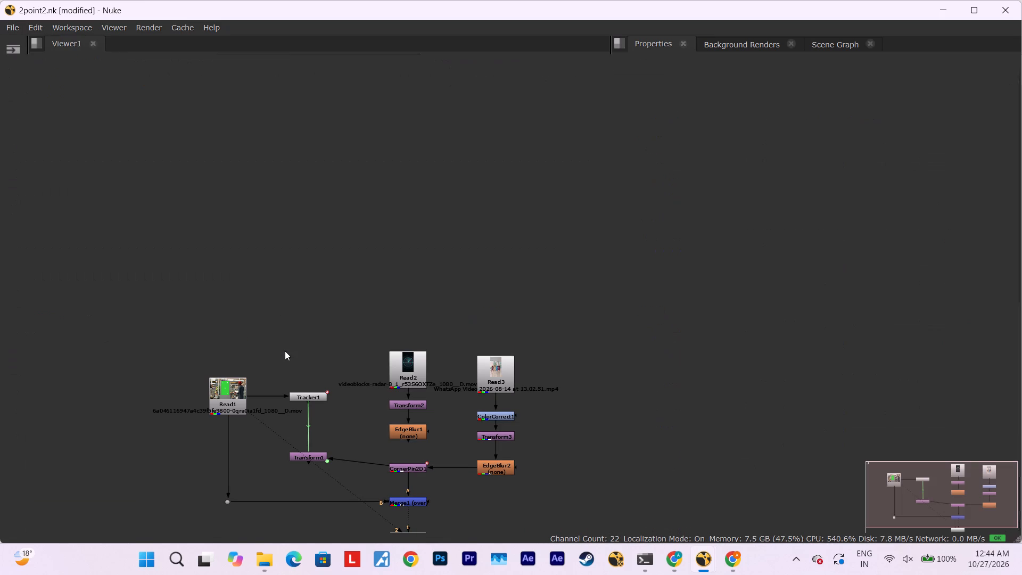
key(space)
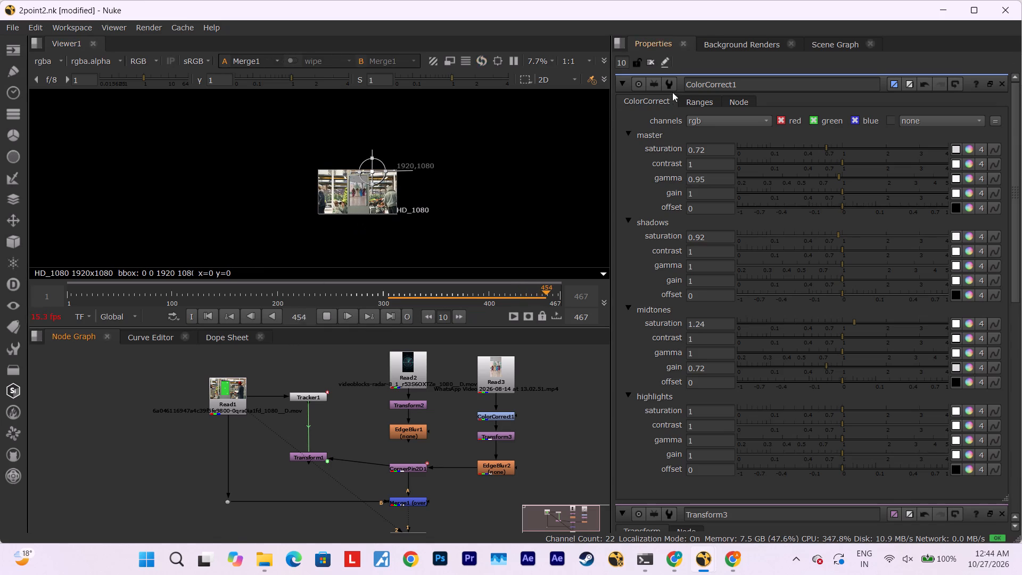
Collapse the properties of ColorCorrect1, Transform3 and EdgeBlur2.
click(629, 87)
click(629, 87)
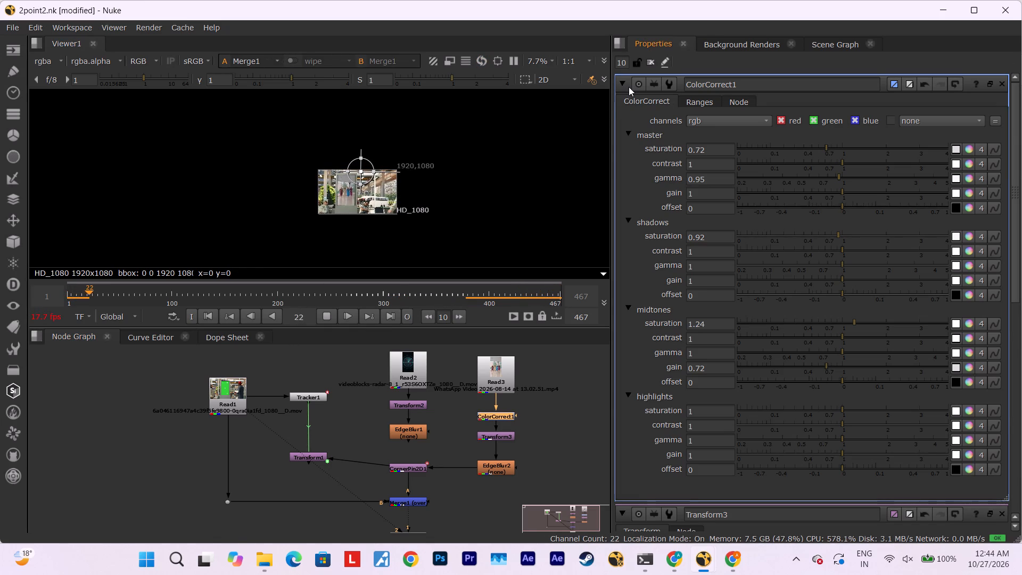
triple_click(629, 87)
click(629, 87)
triple_click(624, 84)
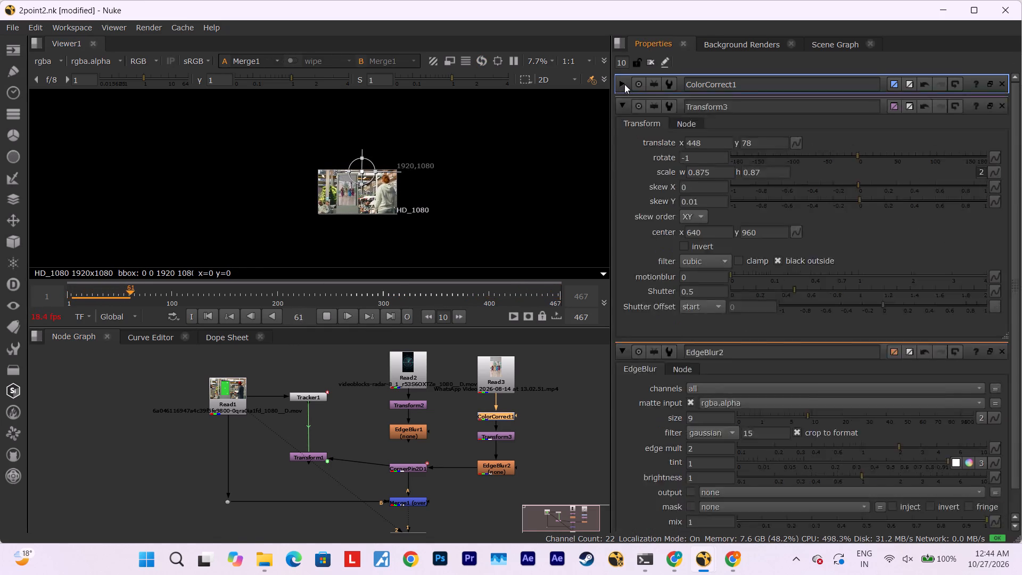
click(624, 84)
click(624, 84)
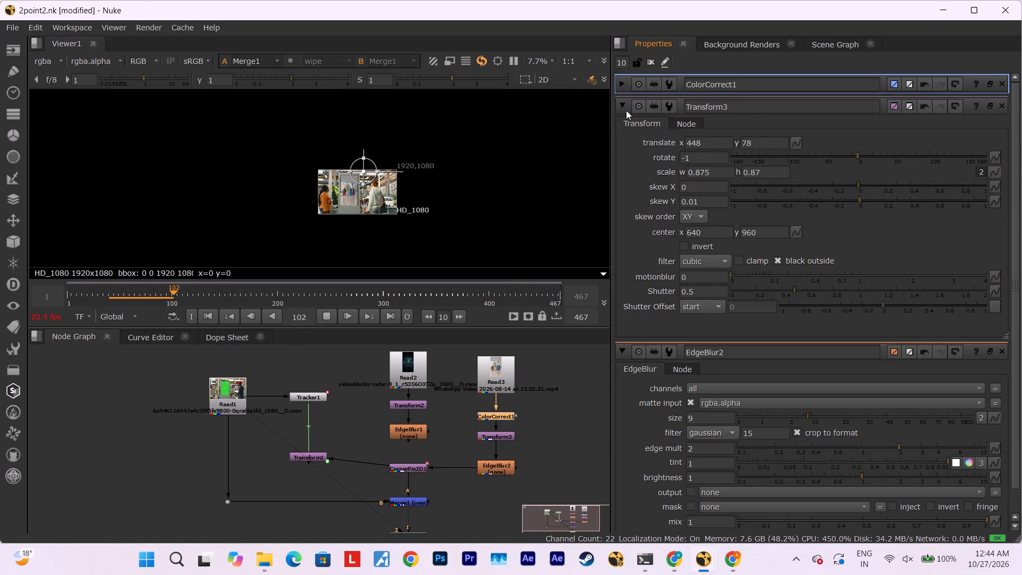
right_click(626, 110)
click(619, 110)
right_click(619, 110)
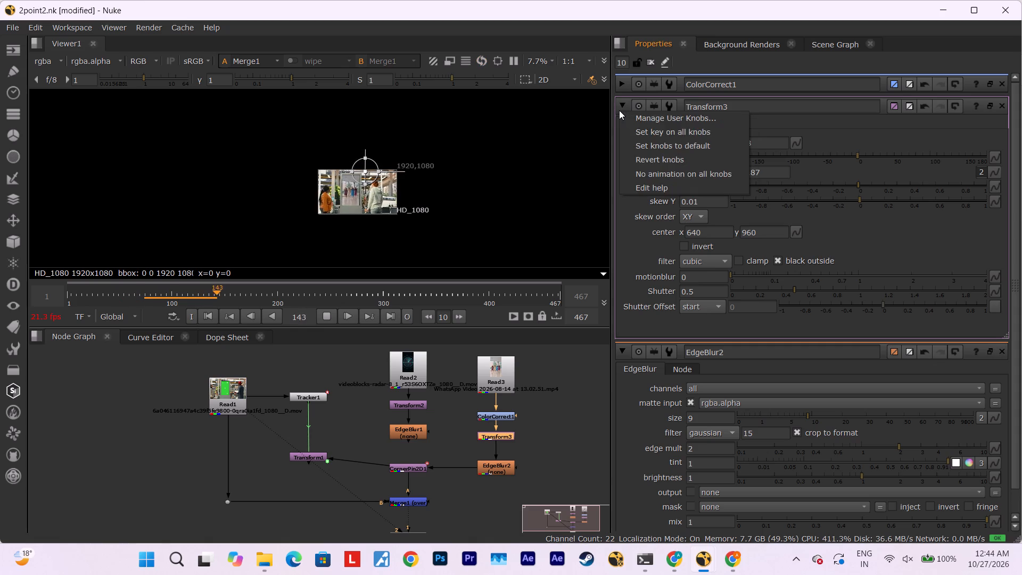
double_click(619, 110)
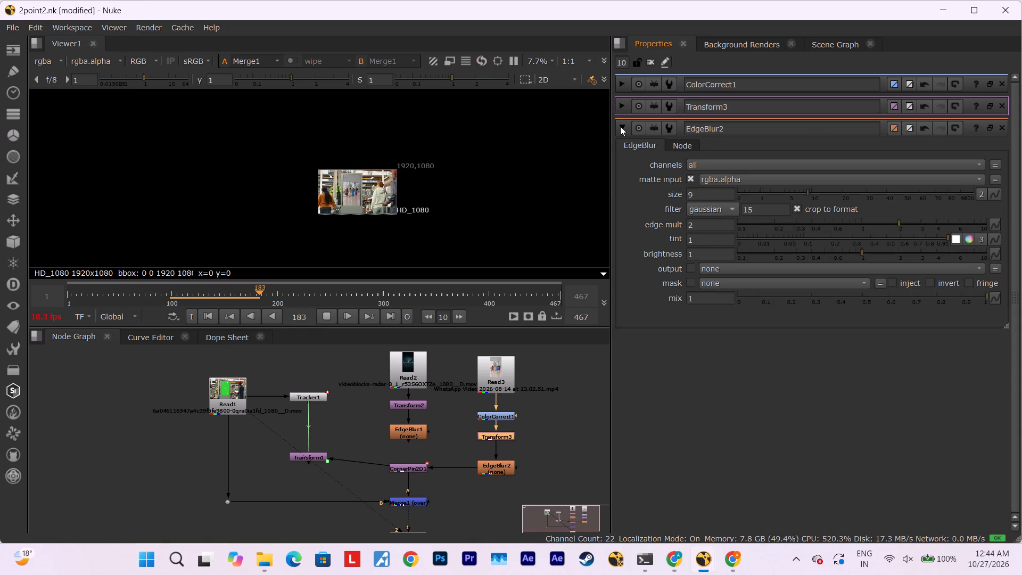
click(620, 126)
Examine the playing composite in the full-window viewer, checking how the dance video sits in the kiosk screen.
key(space)
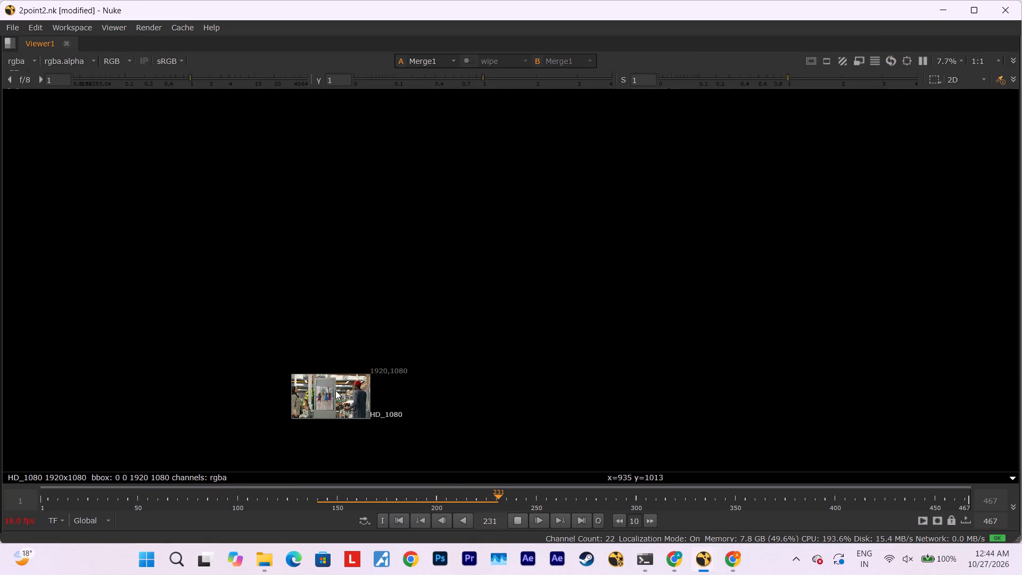
ctrl+scroll(335, 390, up, 4)
ctrl+alt+scroll(335, 390, up, 9)
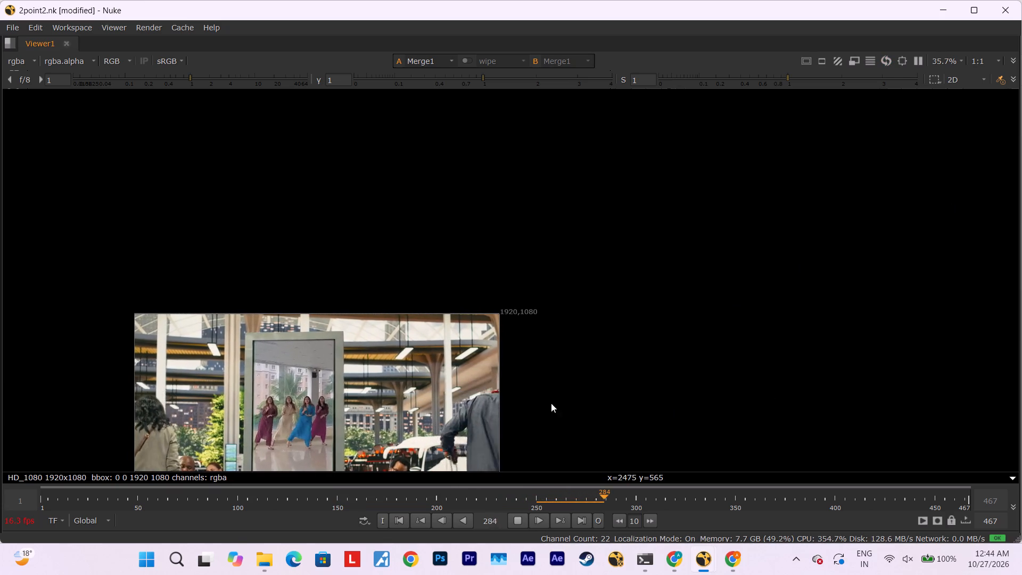
ctrl+alt+scroll(446, 386, up, 4)
ctrl+alt+scroll(446, 386, down, 6)
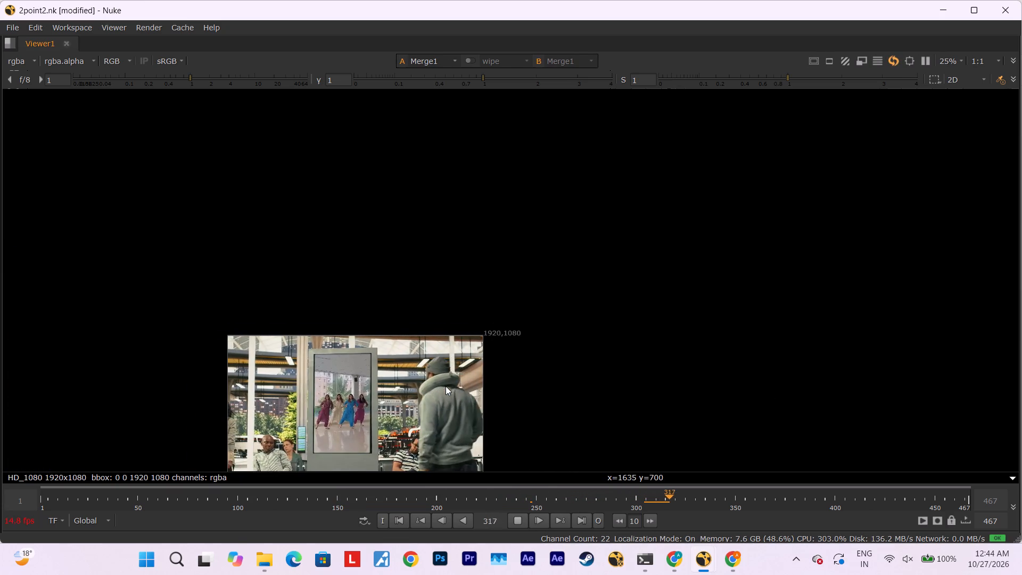
ctrl+alt+scroll(446, 386, down, 1)
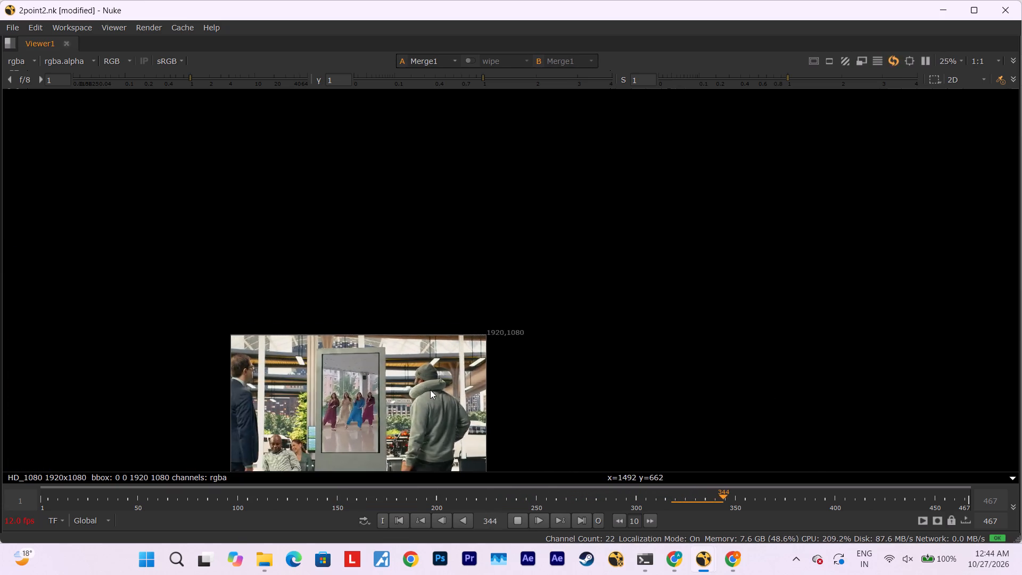
alt+scroll(430, 390, right, 1)
alt+scroll(430, 390, left, 2)
alt+scroll(430, 390, right, 1)
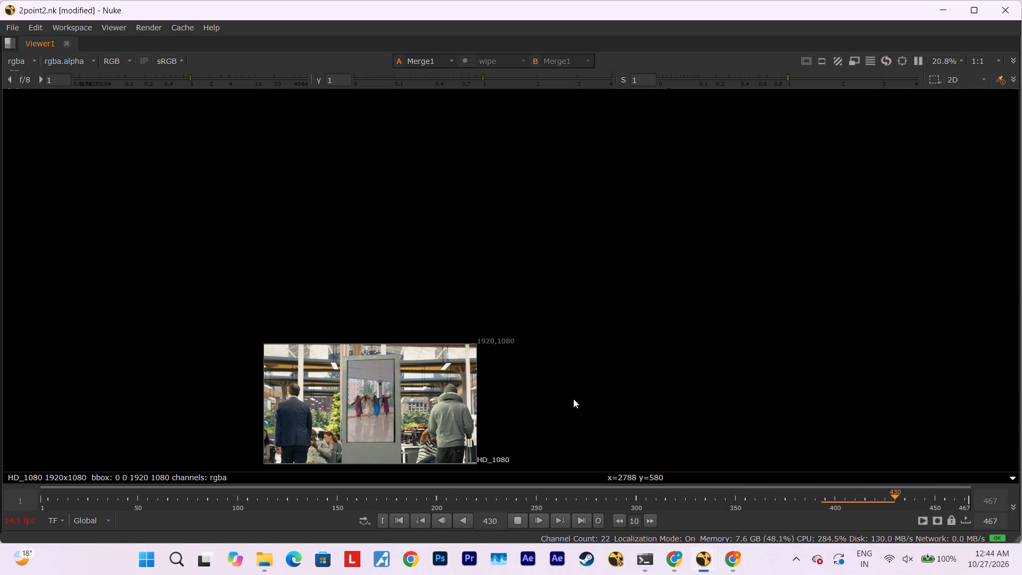
key(space)
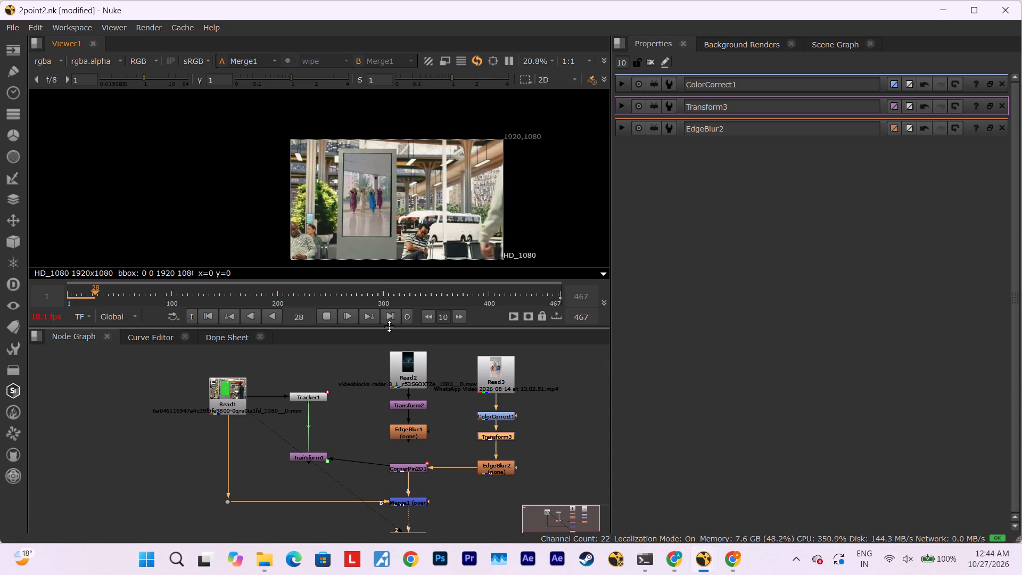
Make the viewer pane slightly taller than before against the node graph and stop playback at frame 218.
drag(389, 326, 422, 456)
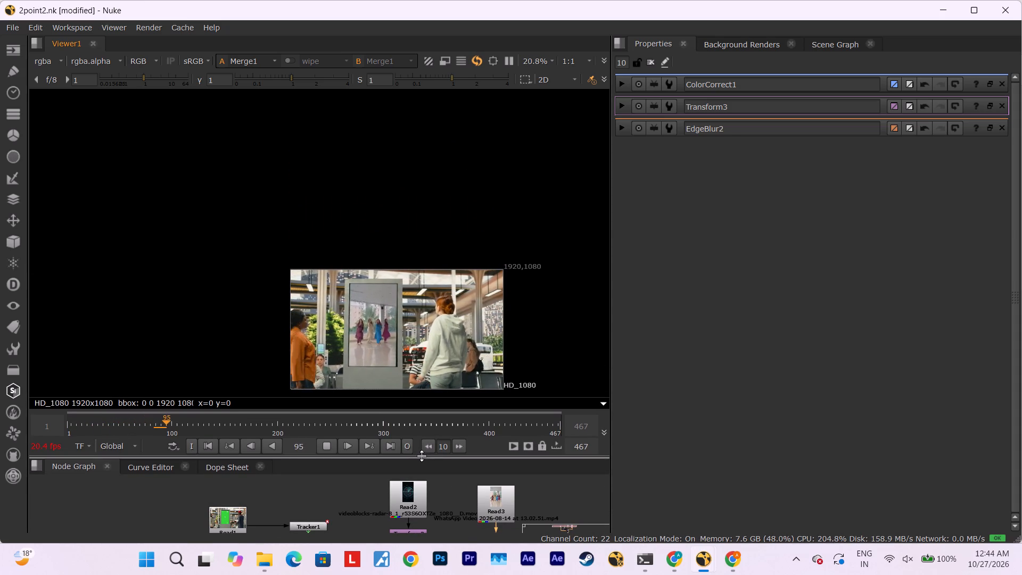
drag(422, 456, 424, 371)
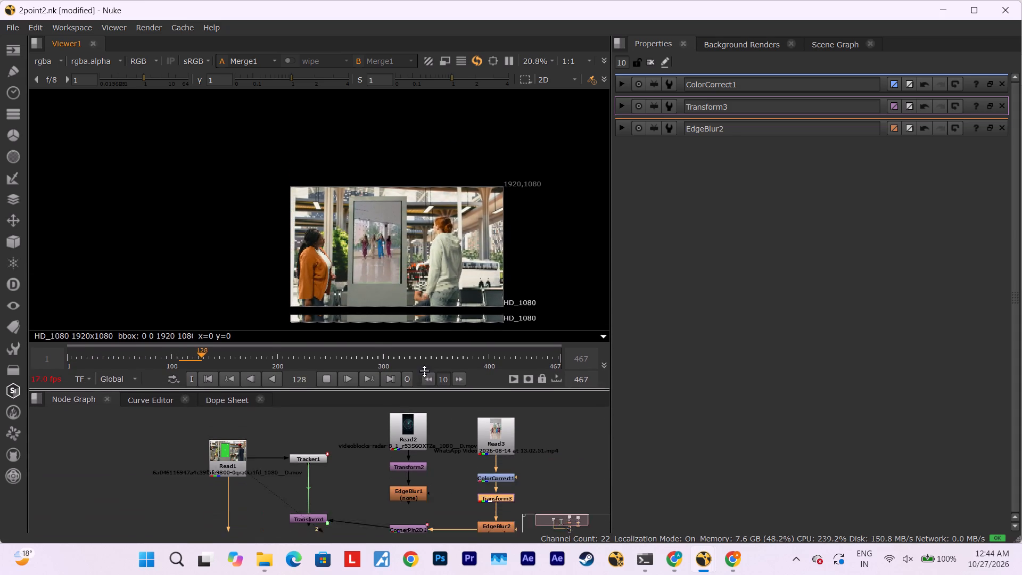
drag(424, 371, 430, 338)
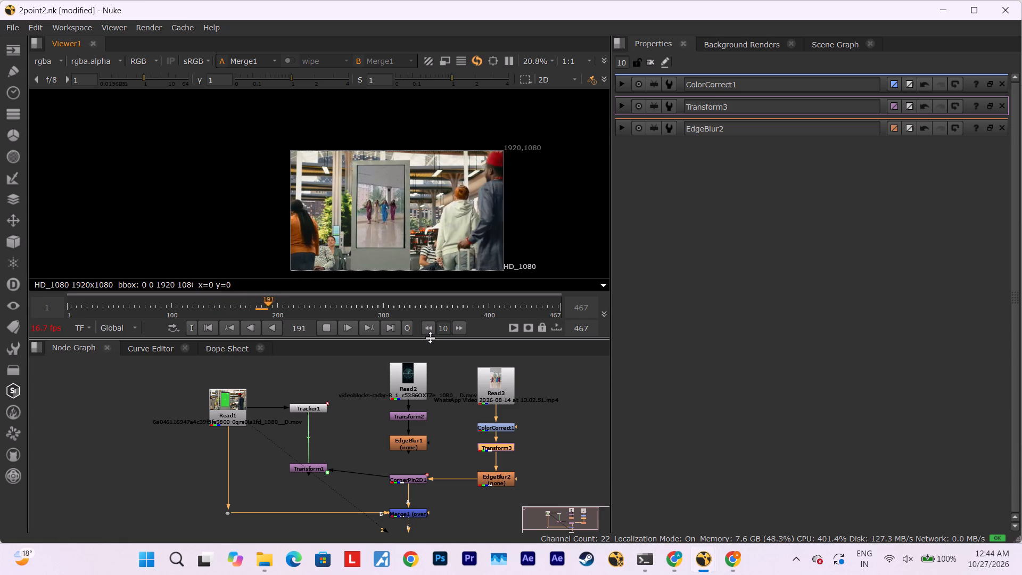
click(324, 326)
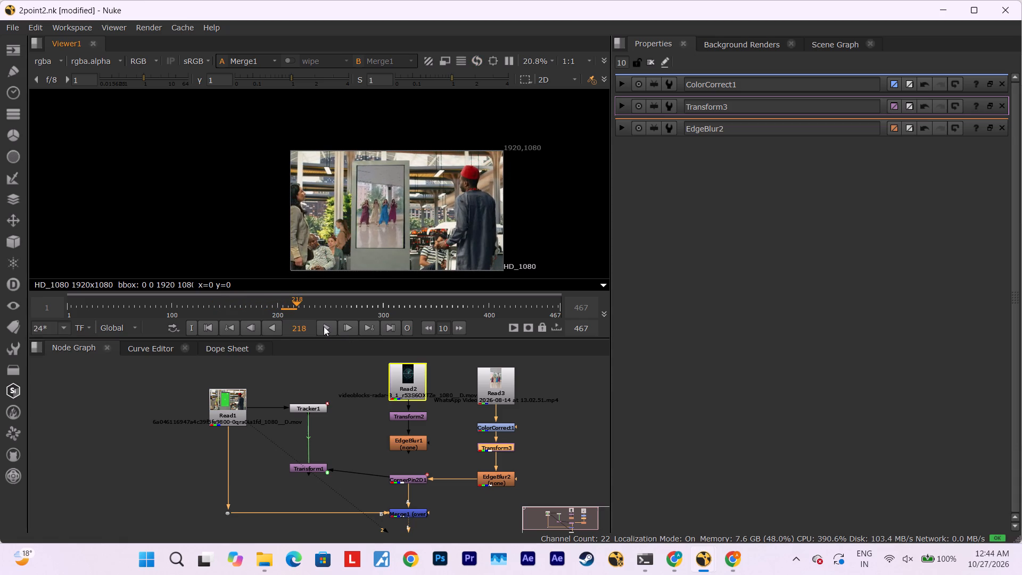
Save the 2point2.nk comp.
key(ctrl+s)
key(ctrl+s)
key(ctrl+s)
key(ctrl+s)
key(ctrl+s)
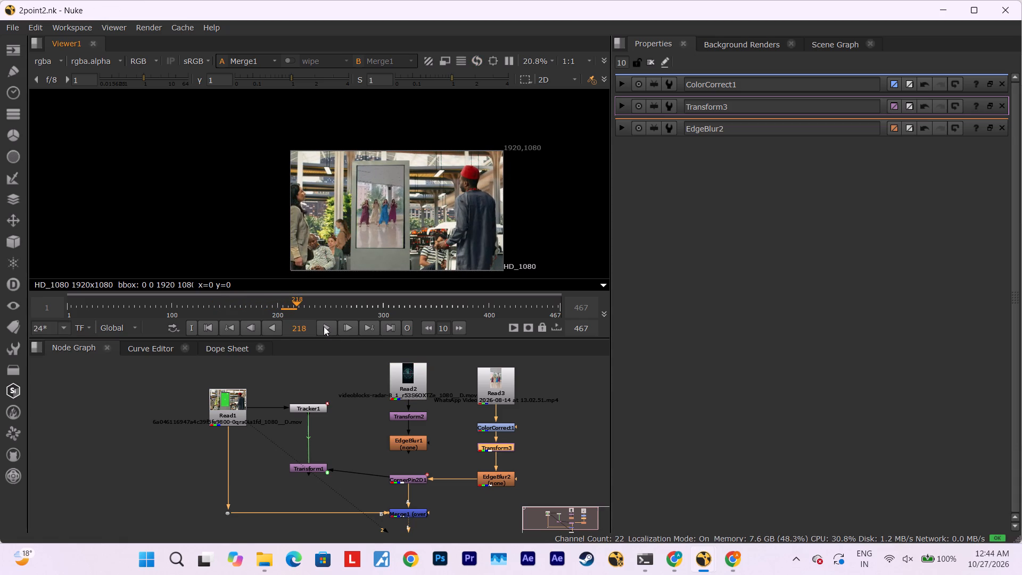
ctrl+right_click(324, 326)
key(ctrl+s)
key(ctrl+s)
key(ctrl+s)
key(ctrl+s)
key(ctrl+s)
key(ctrl+s)
key(ctrl+s)
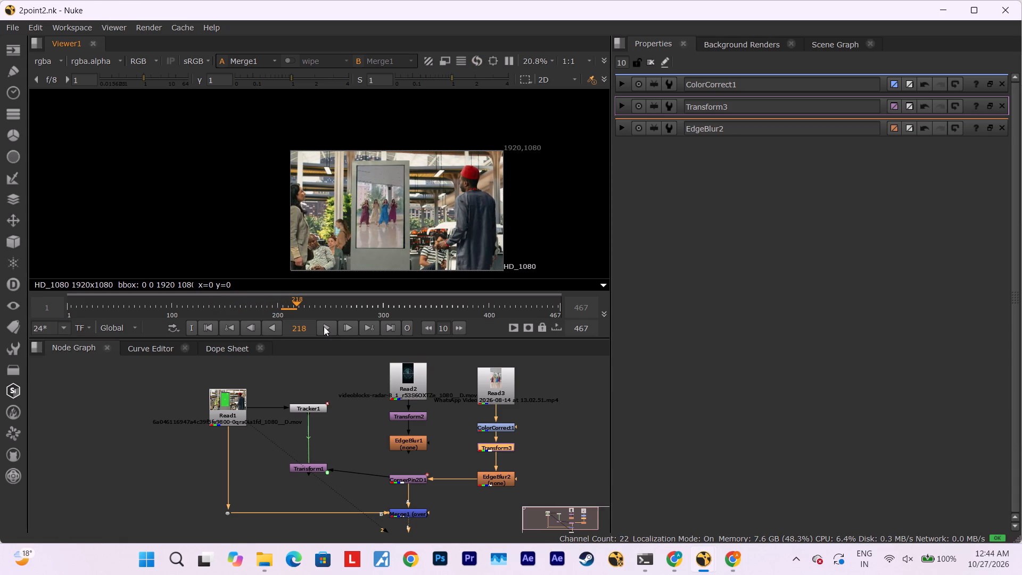
key(ctrl+s)
Close the finished comp's Nuke window, the Downloads folder window, the terminal window and the remaining Nuke window with the radar comp.
click(1011, 0)
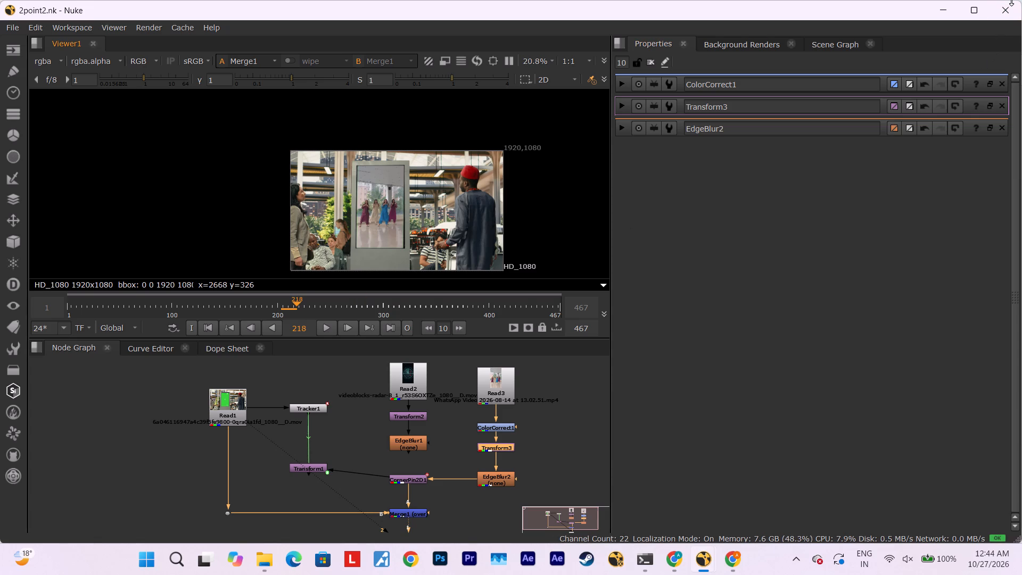
click(1009, 11)
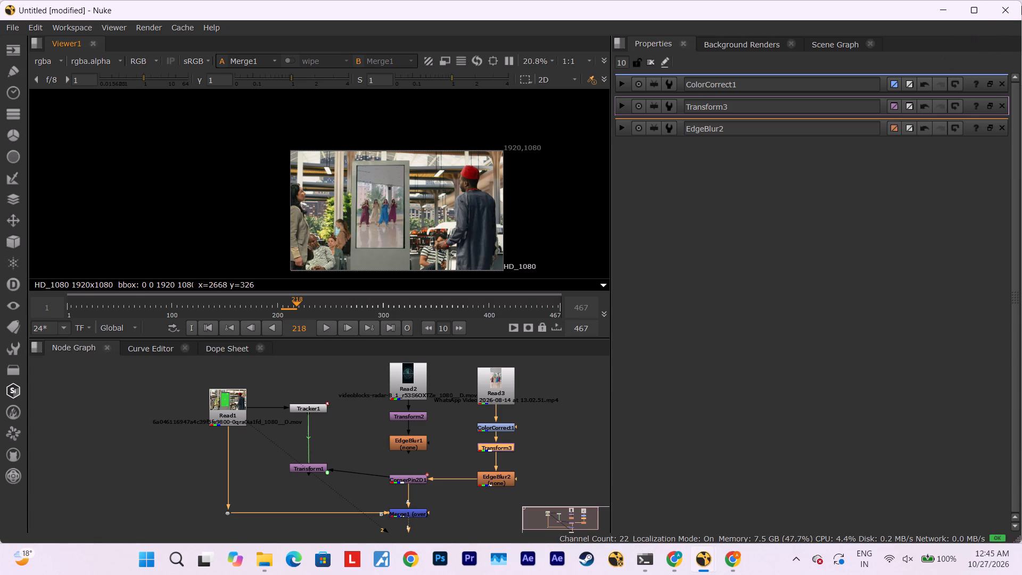
click(1021, 2)
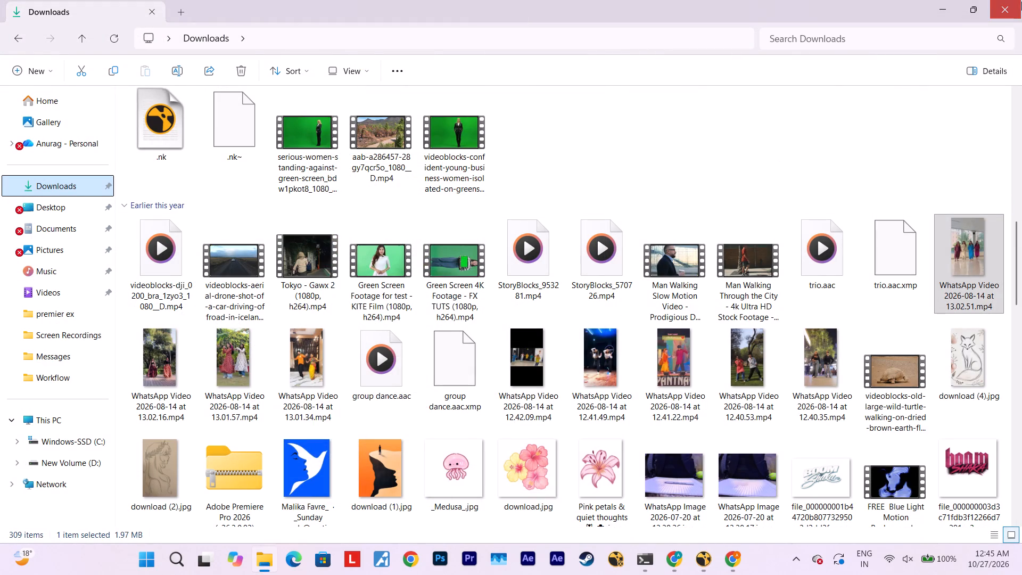
click(1021, 2)
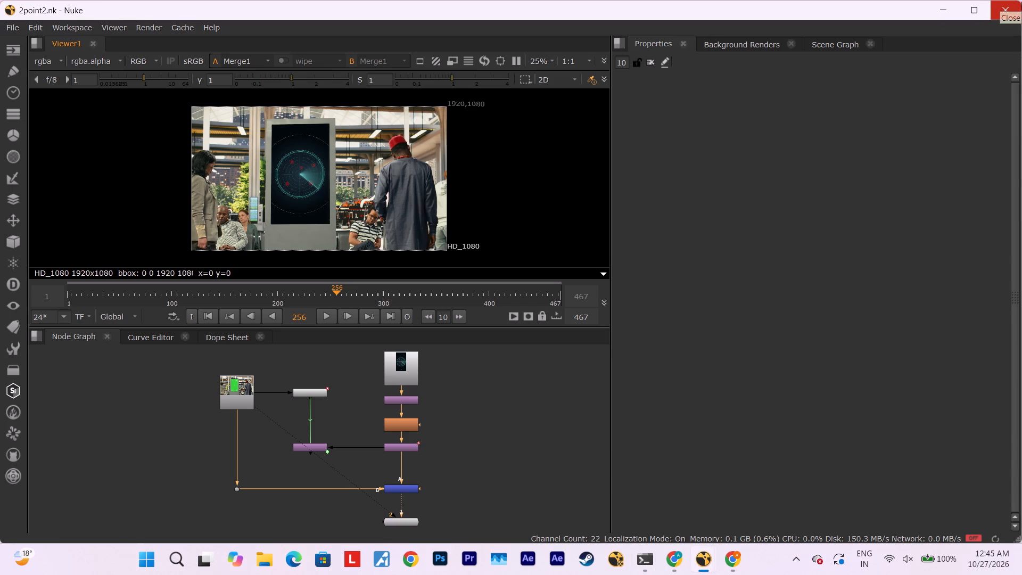
click(1021, 2)
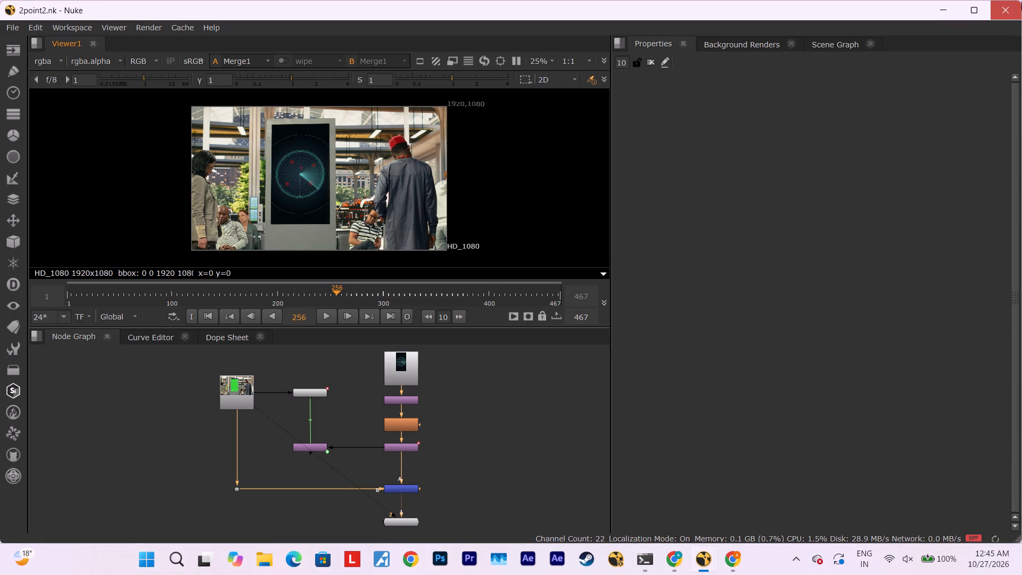
Close the remaining Chrome, terminal and 1POINT.nk Nuke windows, letting Nuke kill the existing Frame Server processes and declining to restore the autosave file.
click(1021, 2)
click(1021, 2)
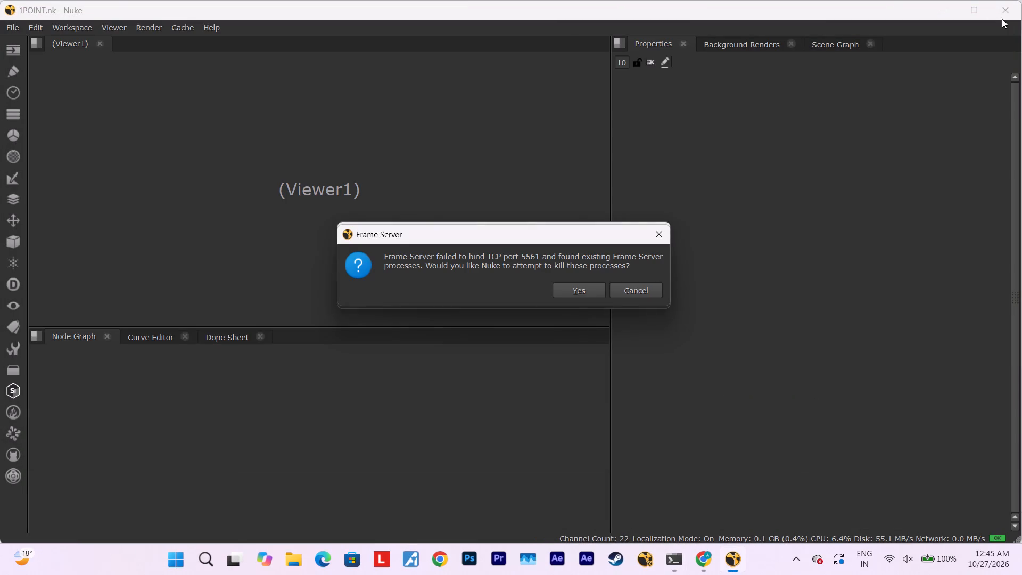
click(587, 291)
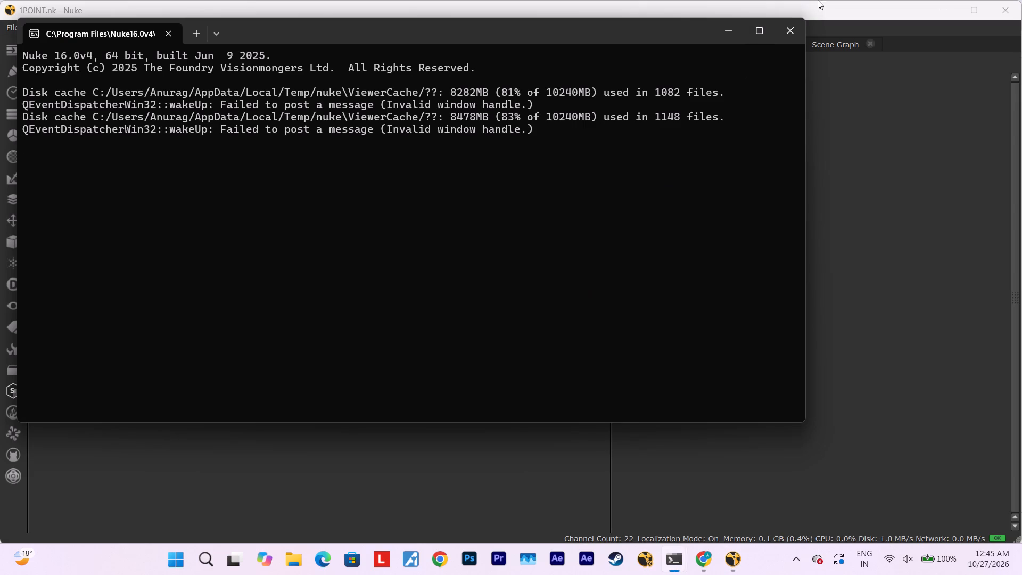
click(793, 44)
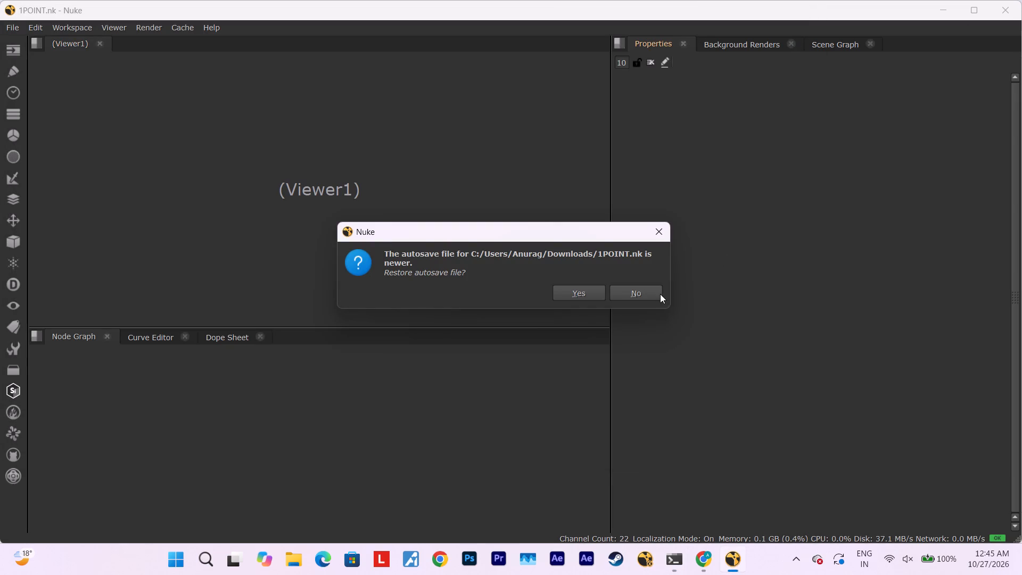
click(660, 294)
click(1010, 13)
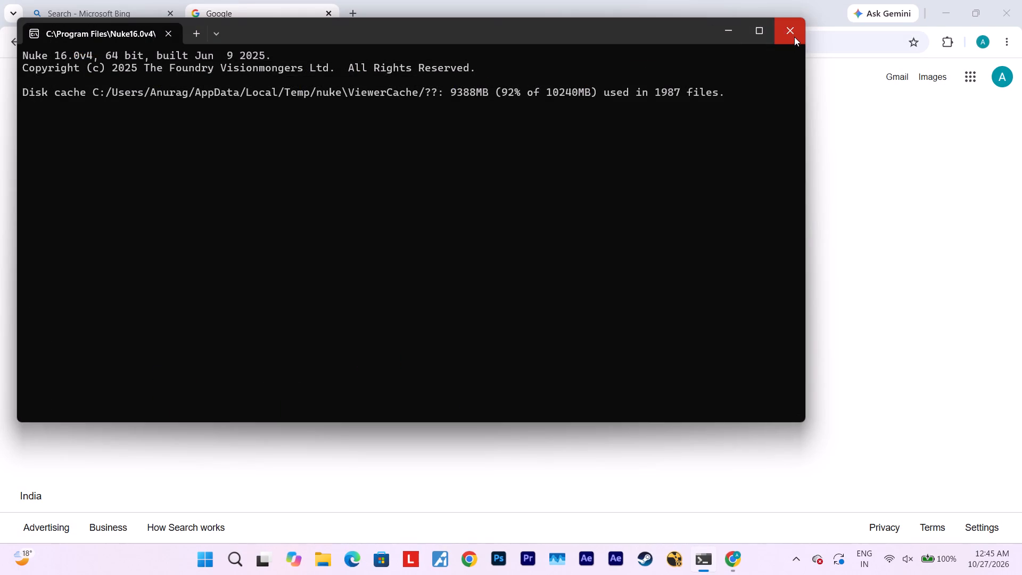
click(794, 37)
click(1021, 0)
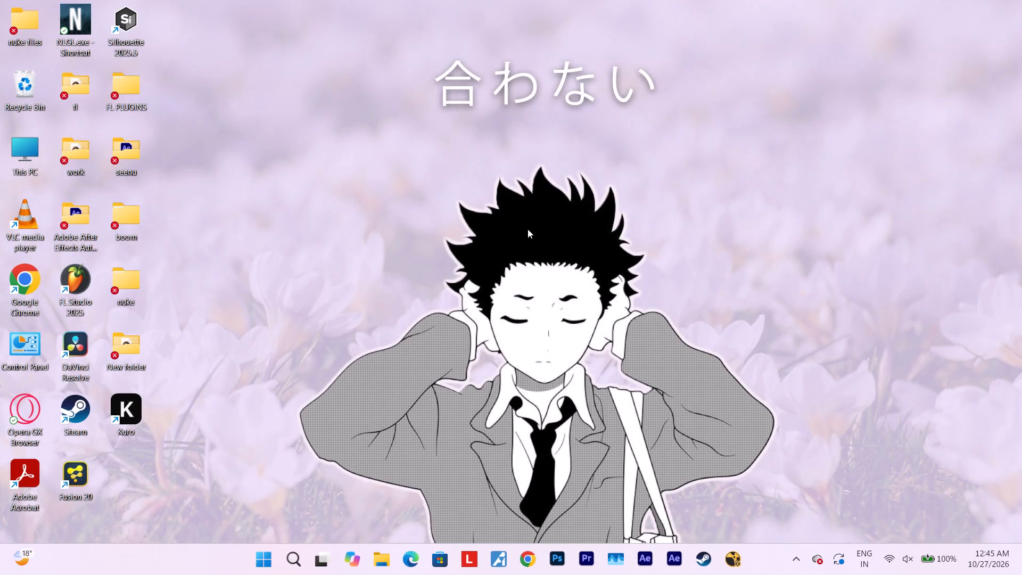
Launch Kuro from its desktop shortcut.
double_click(142, 408)
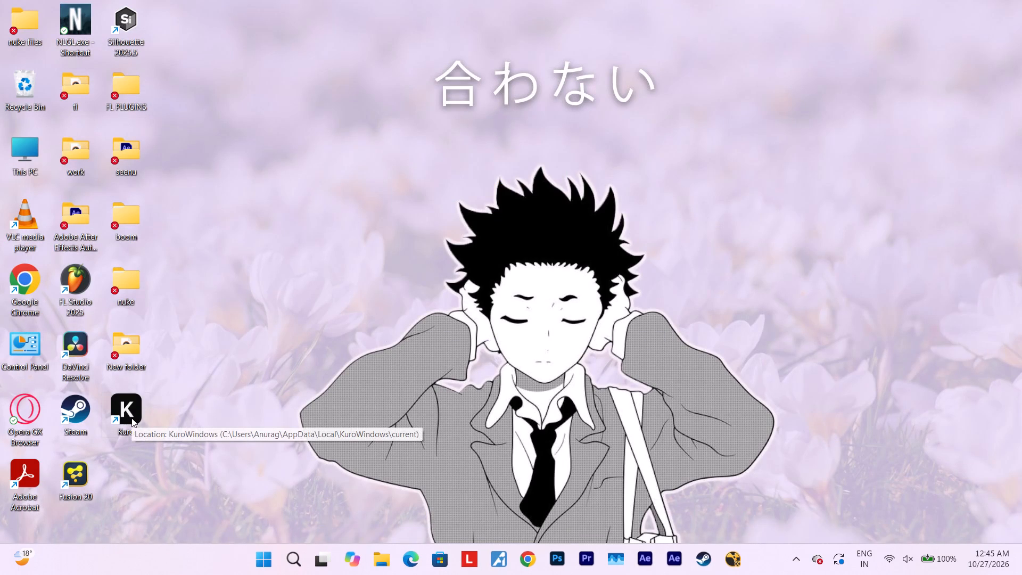
double_click(131, 418)
triple_click(131, 418)
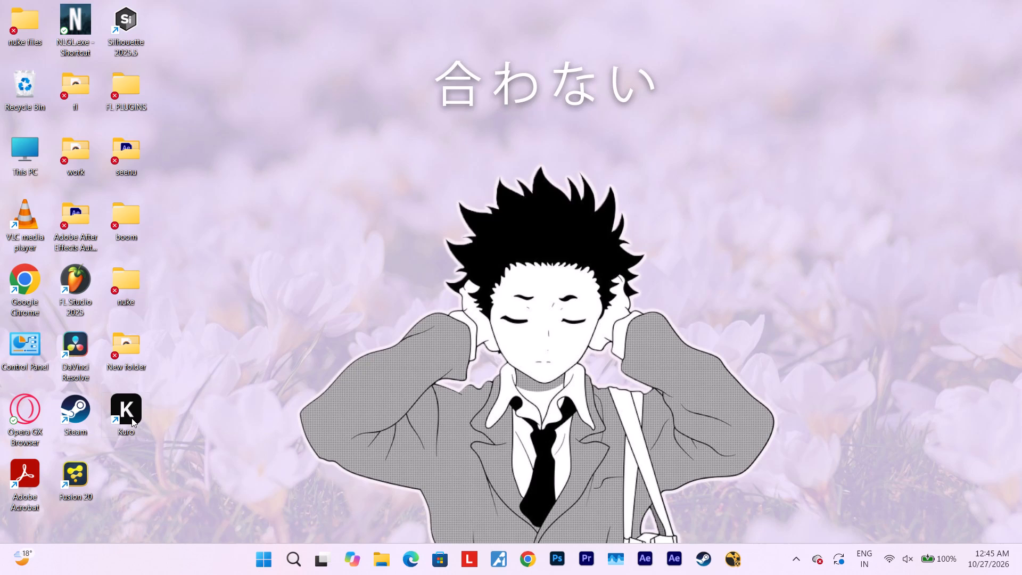
click(131, 418)
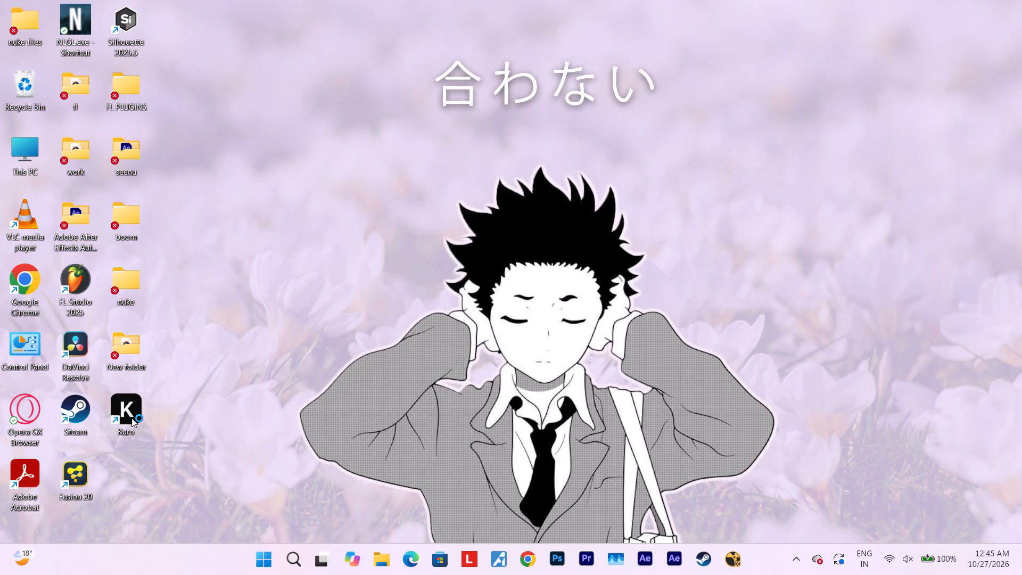